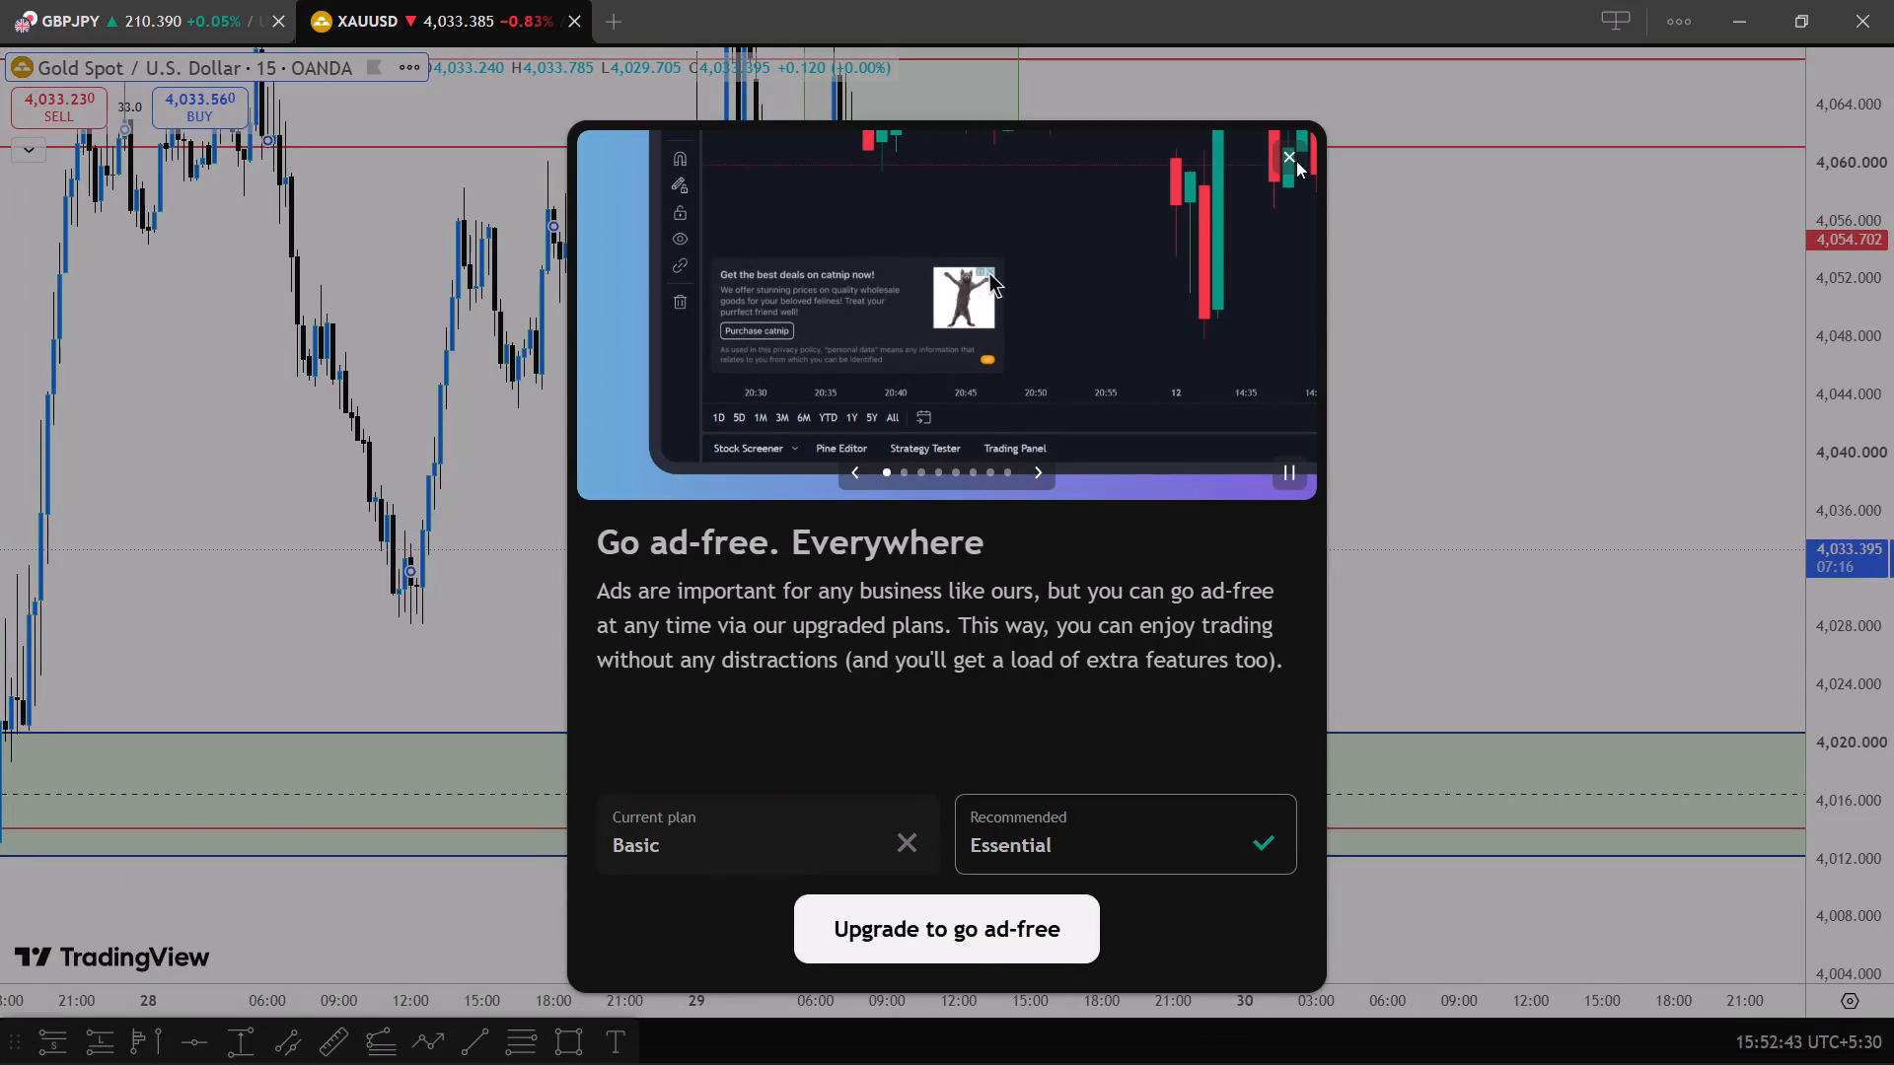
Dismiss the ad-free upgrade offer covering the Gold Spot / U.S. Dollar chart.
left_click(1279, 143)
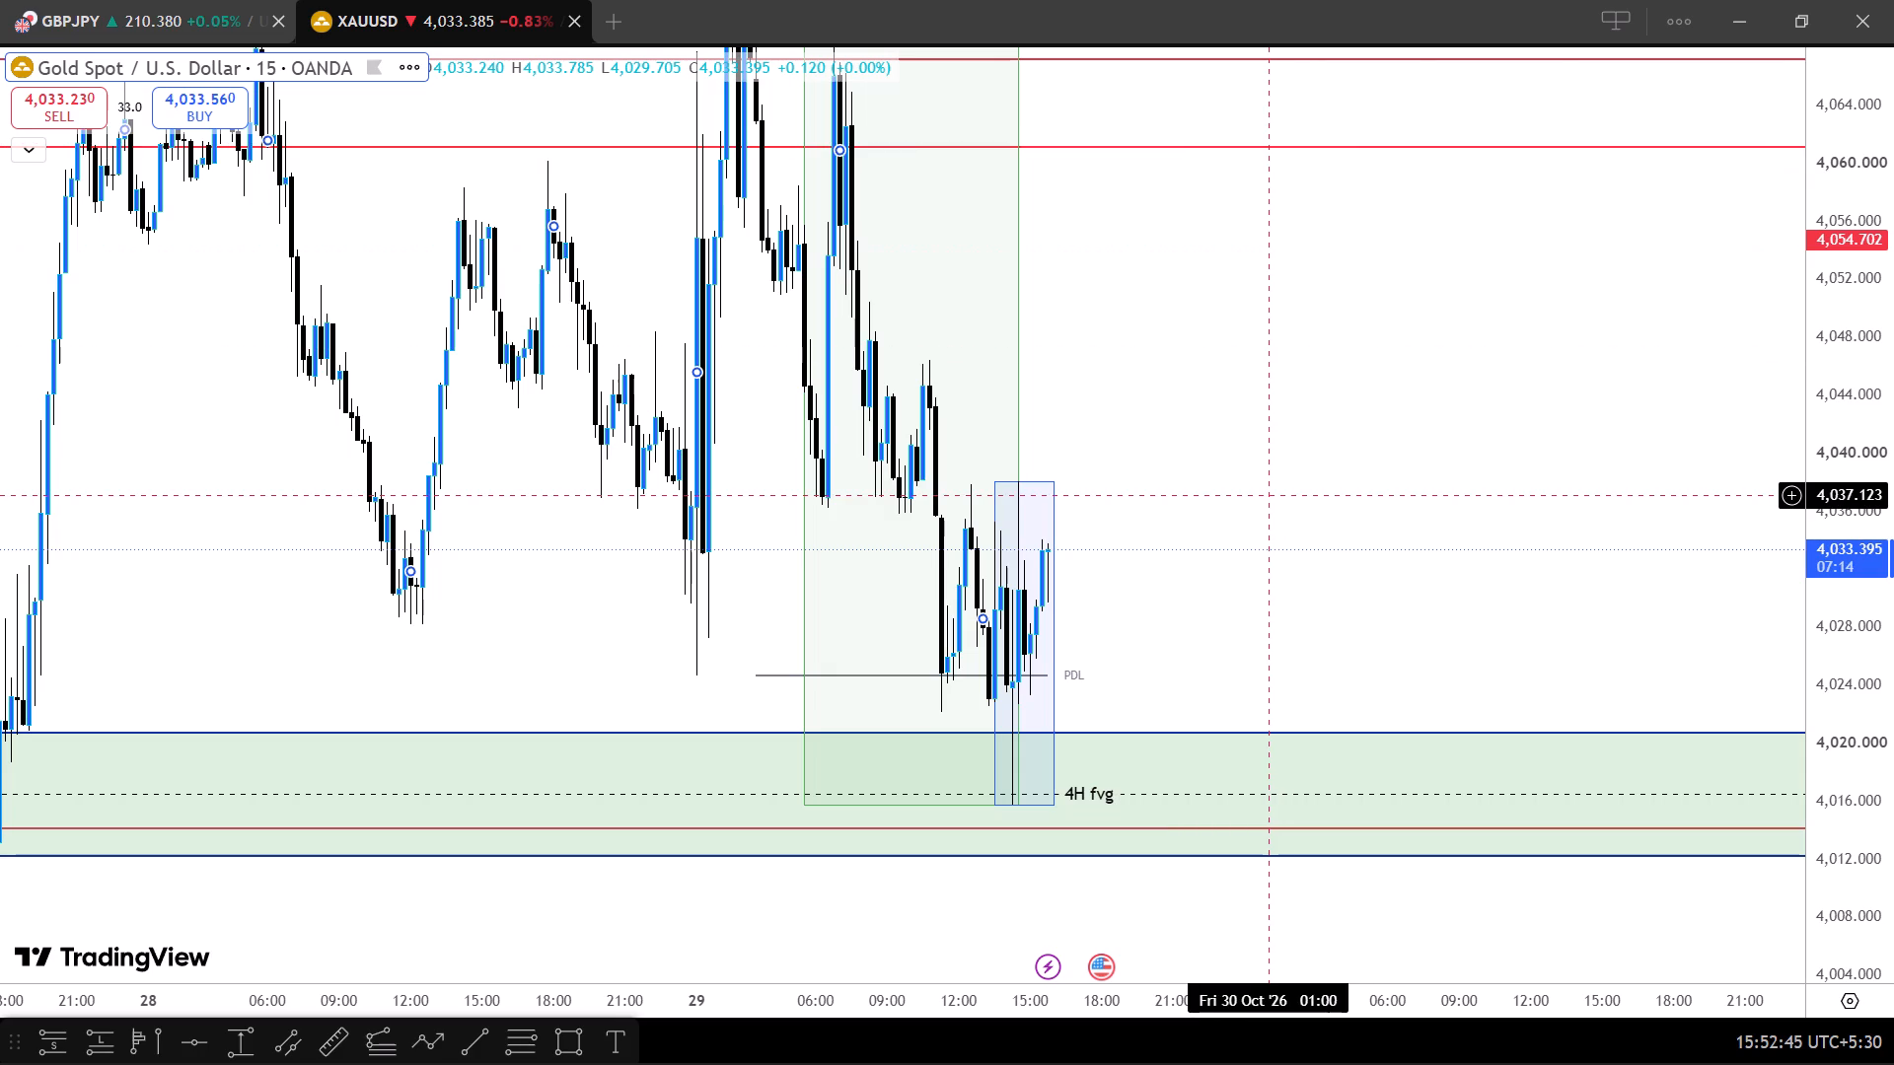
Change the Gold Spot / U.S. Dollar (XAUUSD) chart interval from 15 minutes to 1 day.
scroll(1831, 502, "down", 6)
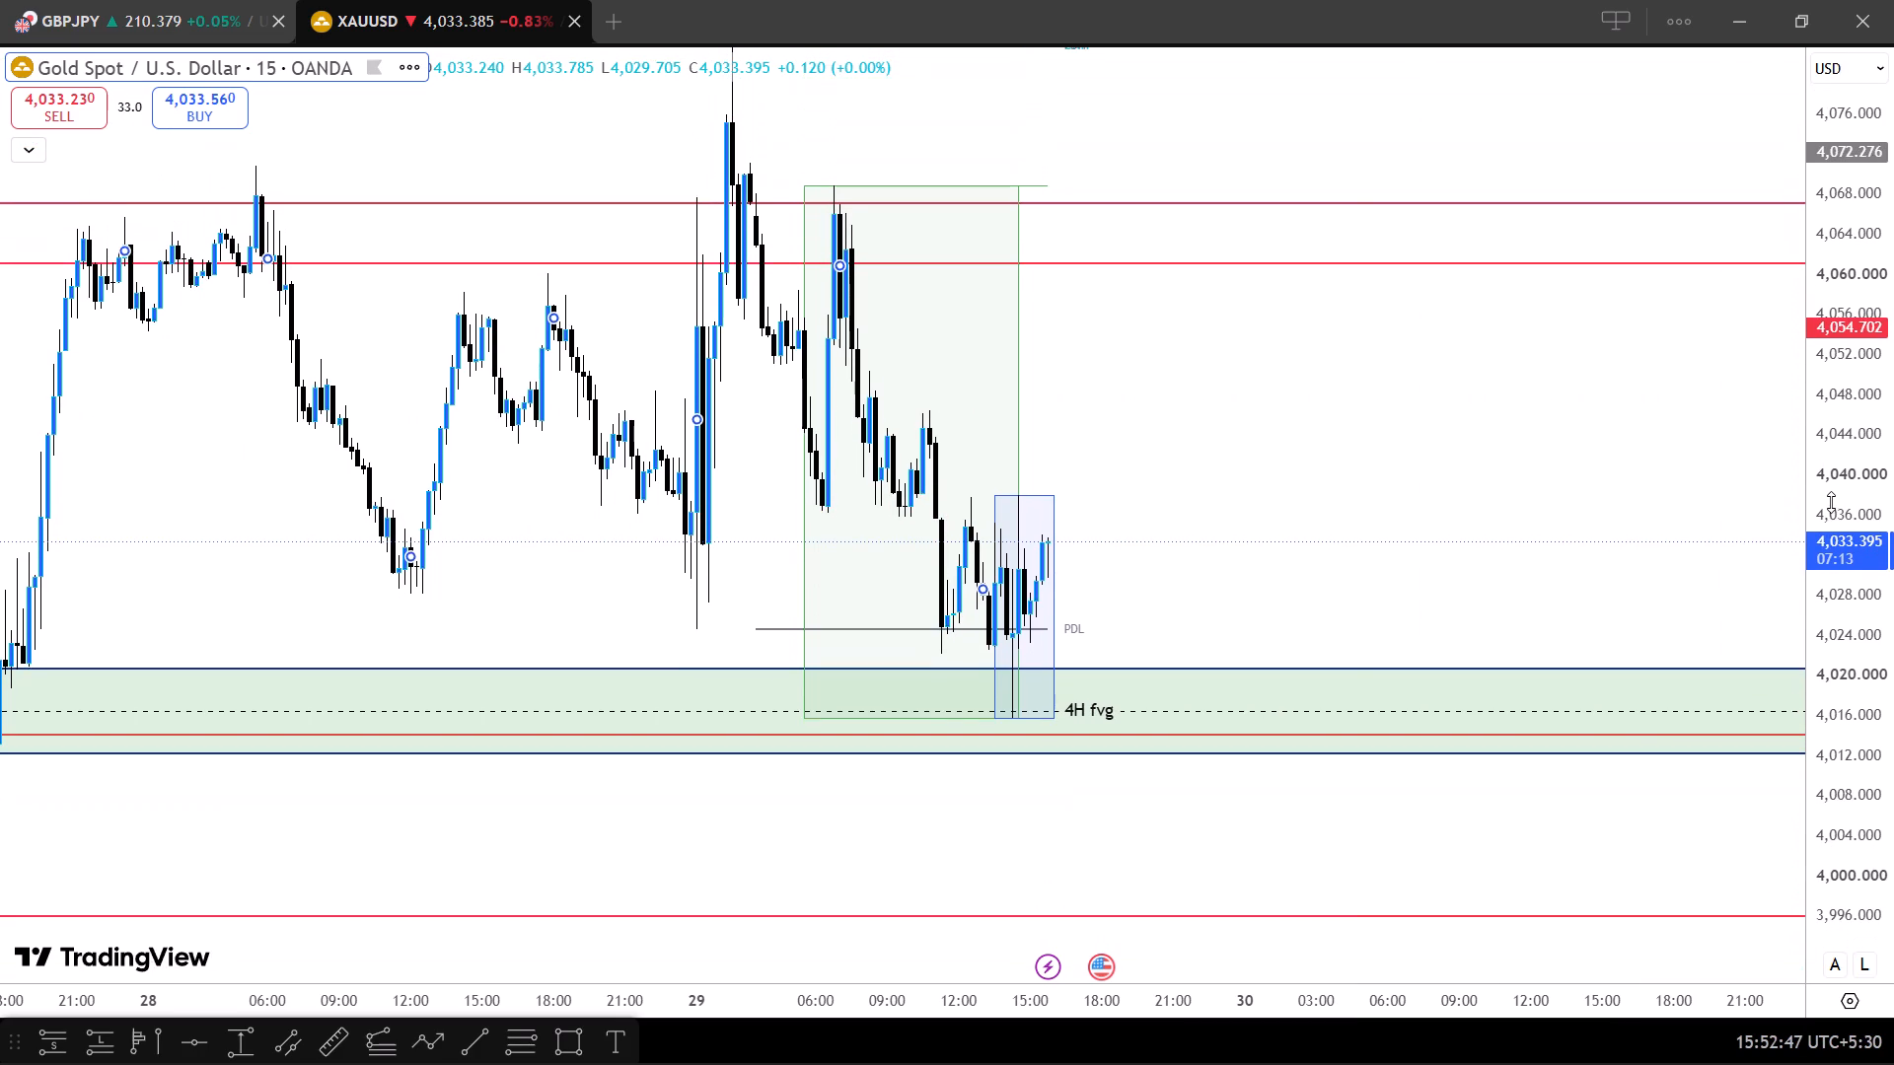
scroll(1272, 436, "down", 1)
key("1")
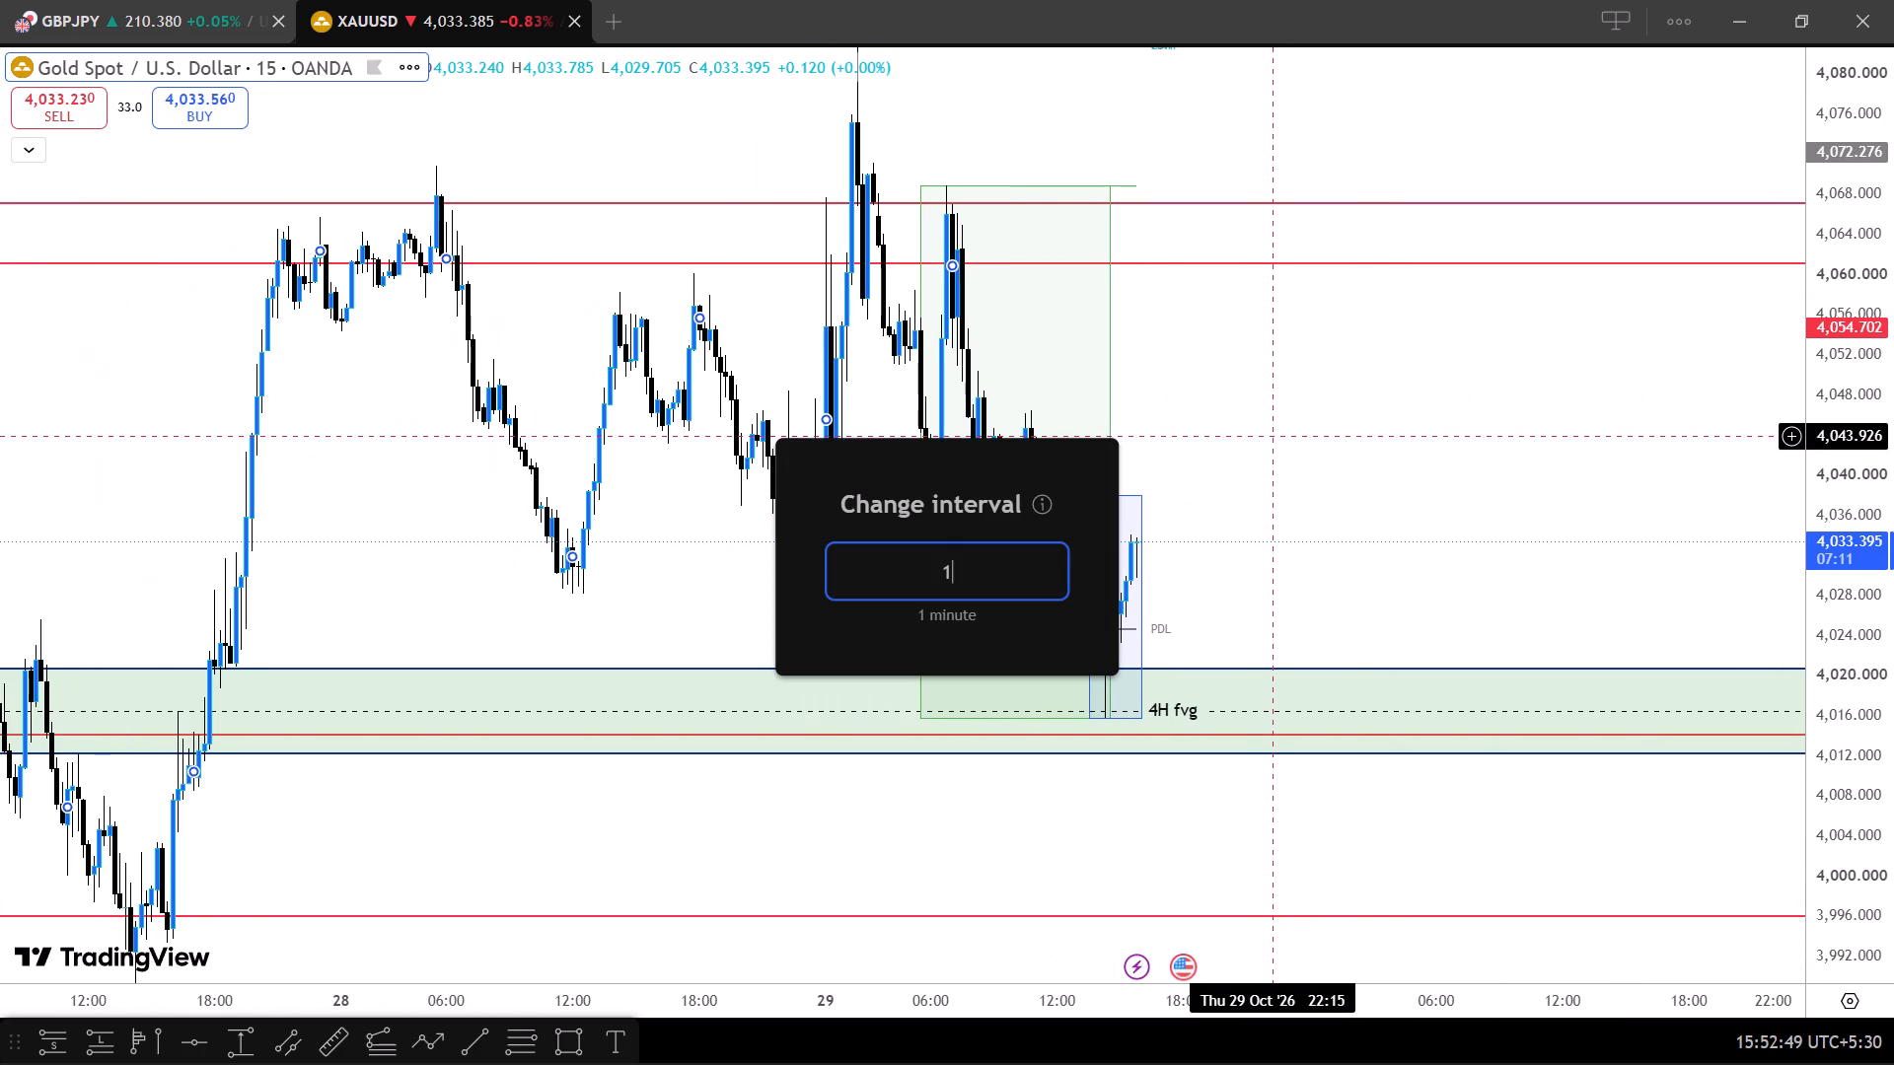
key("d")
key("Return")
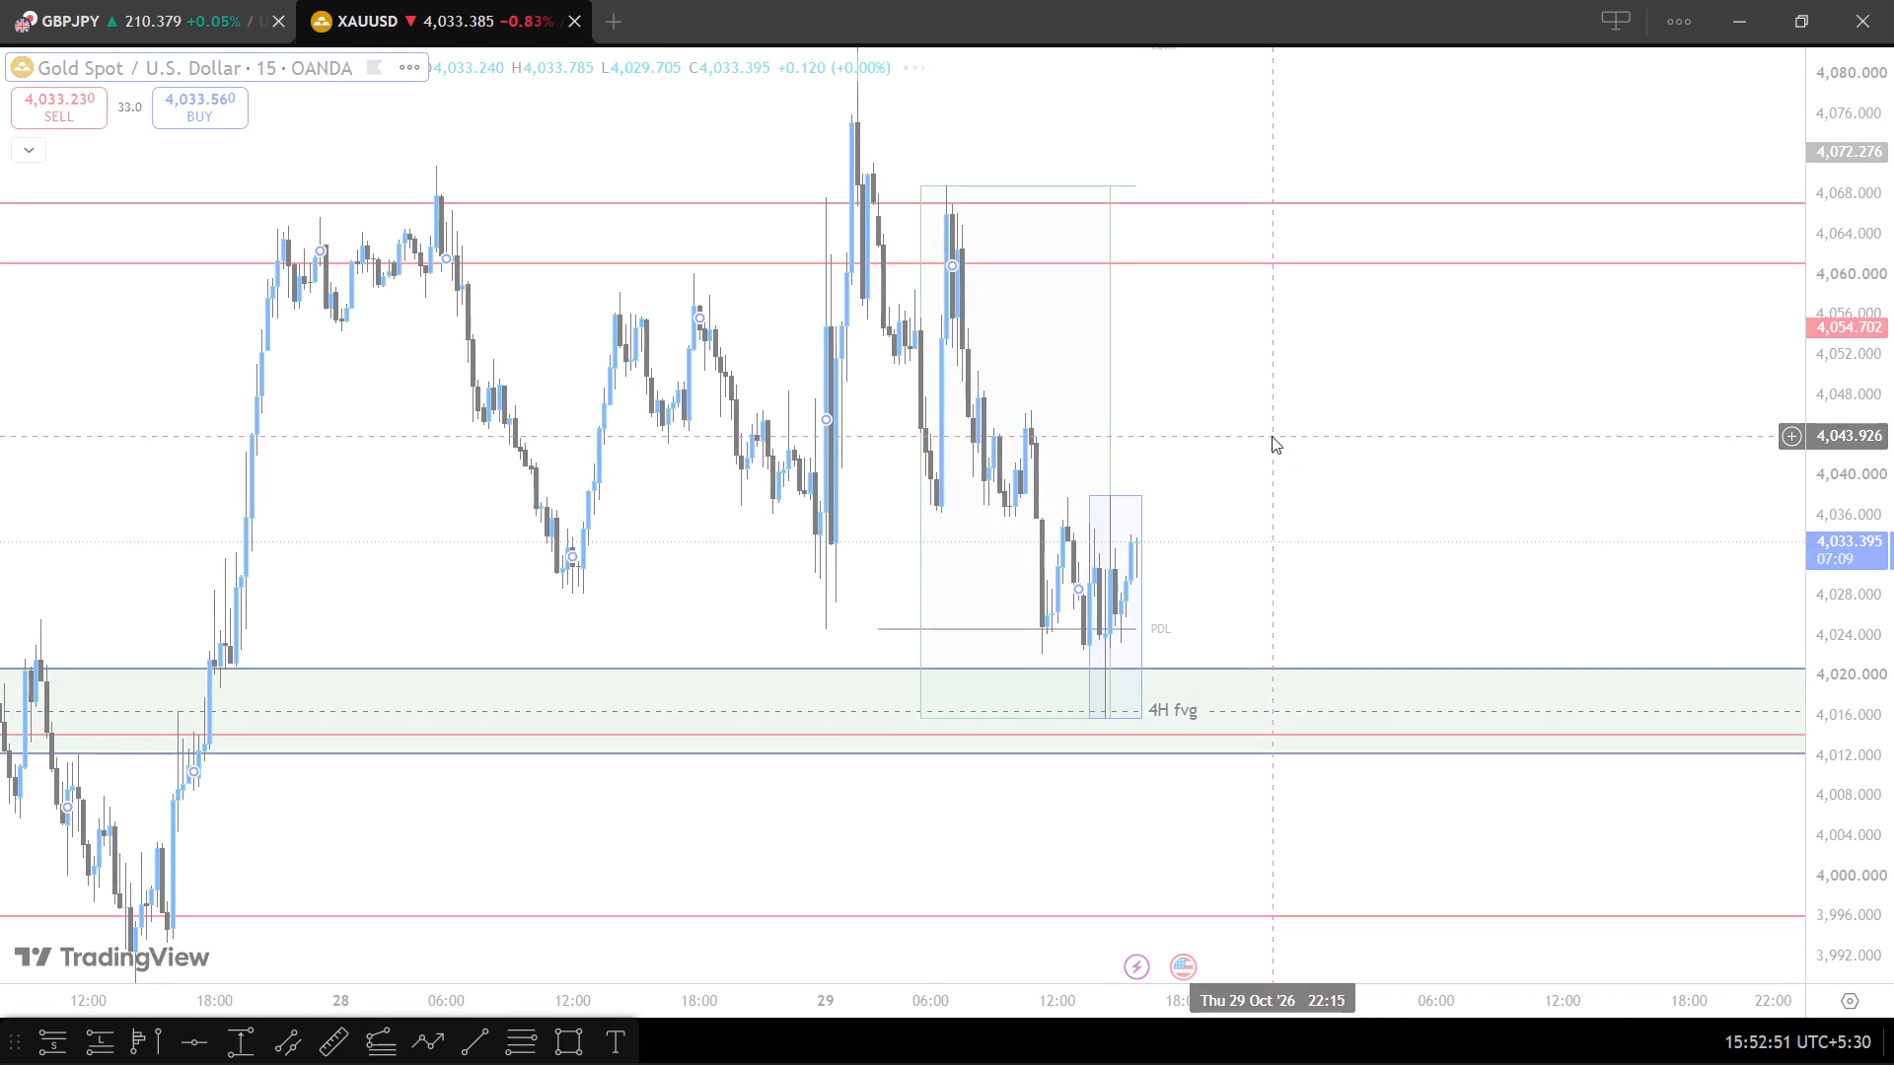
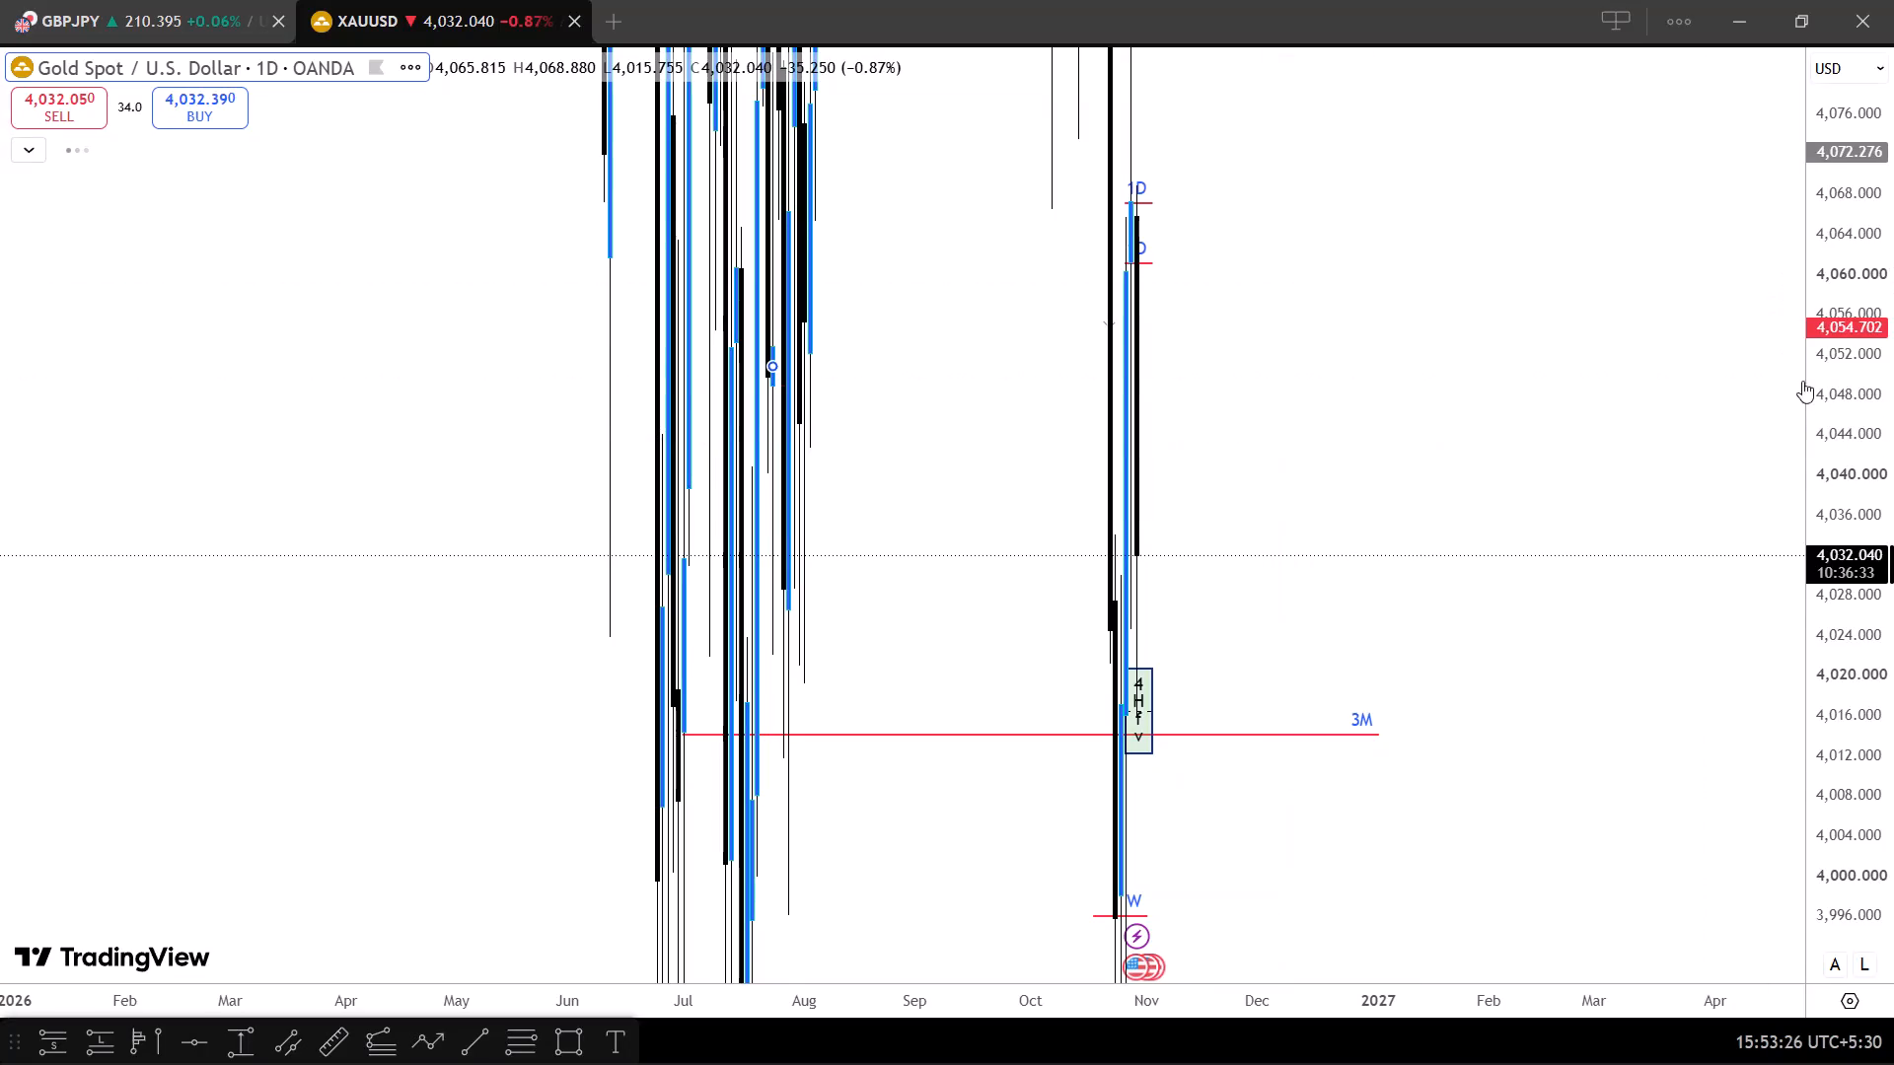
Examine the latest daily XAUUSD candles around the marked 1D, 4H fvg, 3M and W levels, with the price range widened and candles enlarged.
scroll(1846, 499, "down", 5)
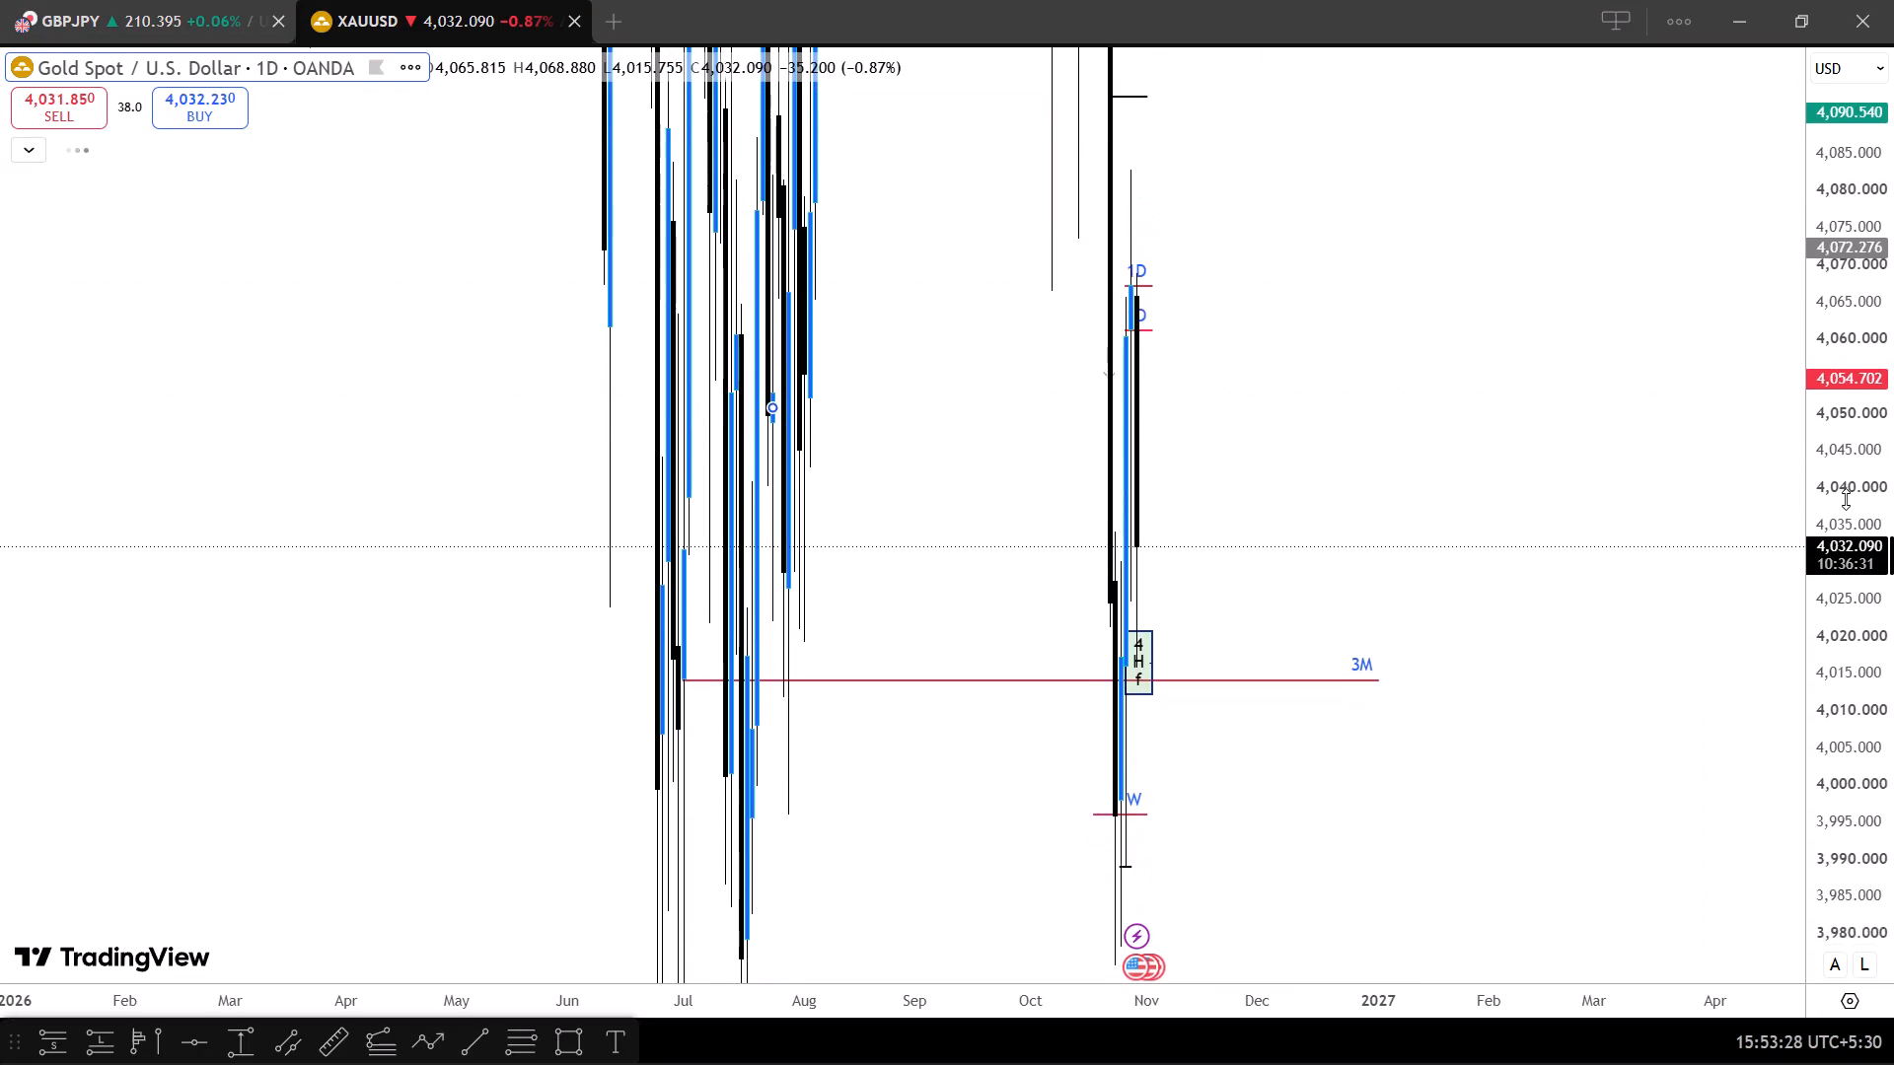
scroll(1846, 499, "down", 3)
scroll(1547, 526, "up", 2)
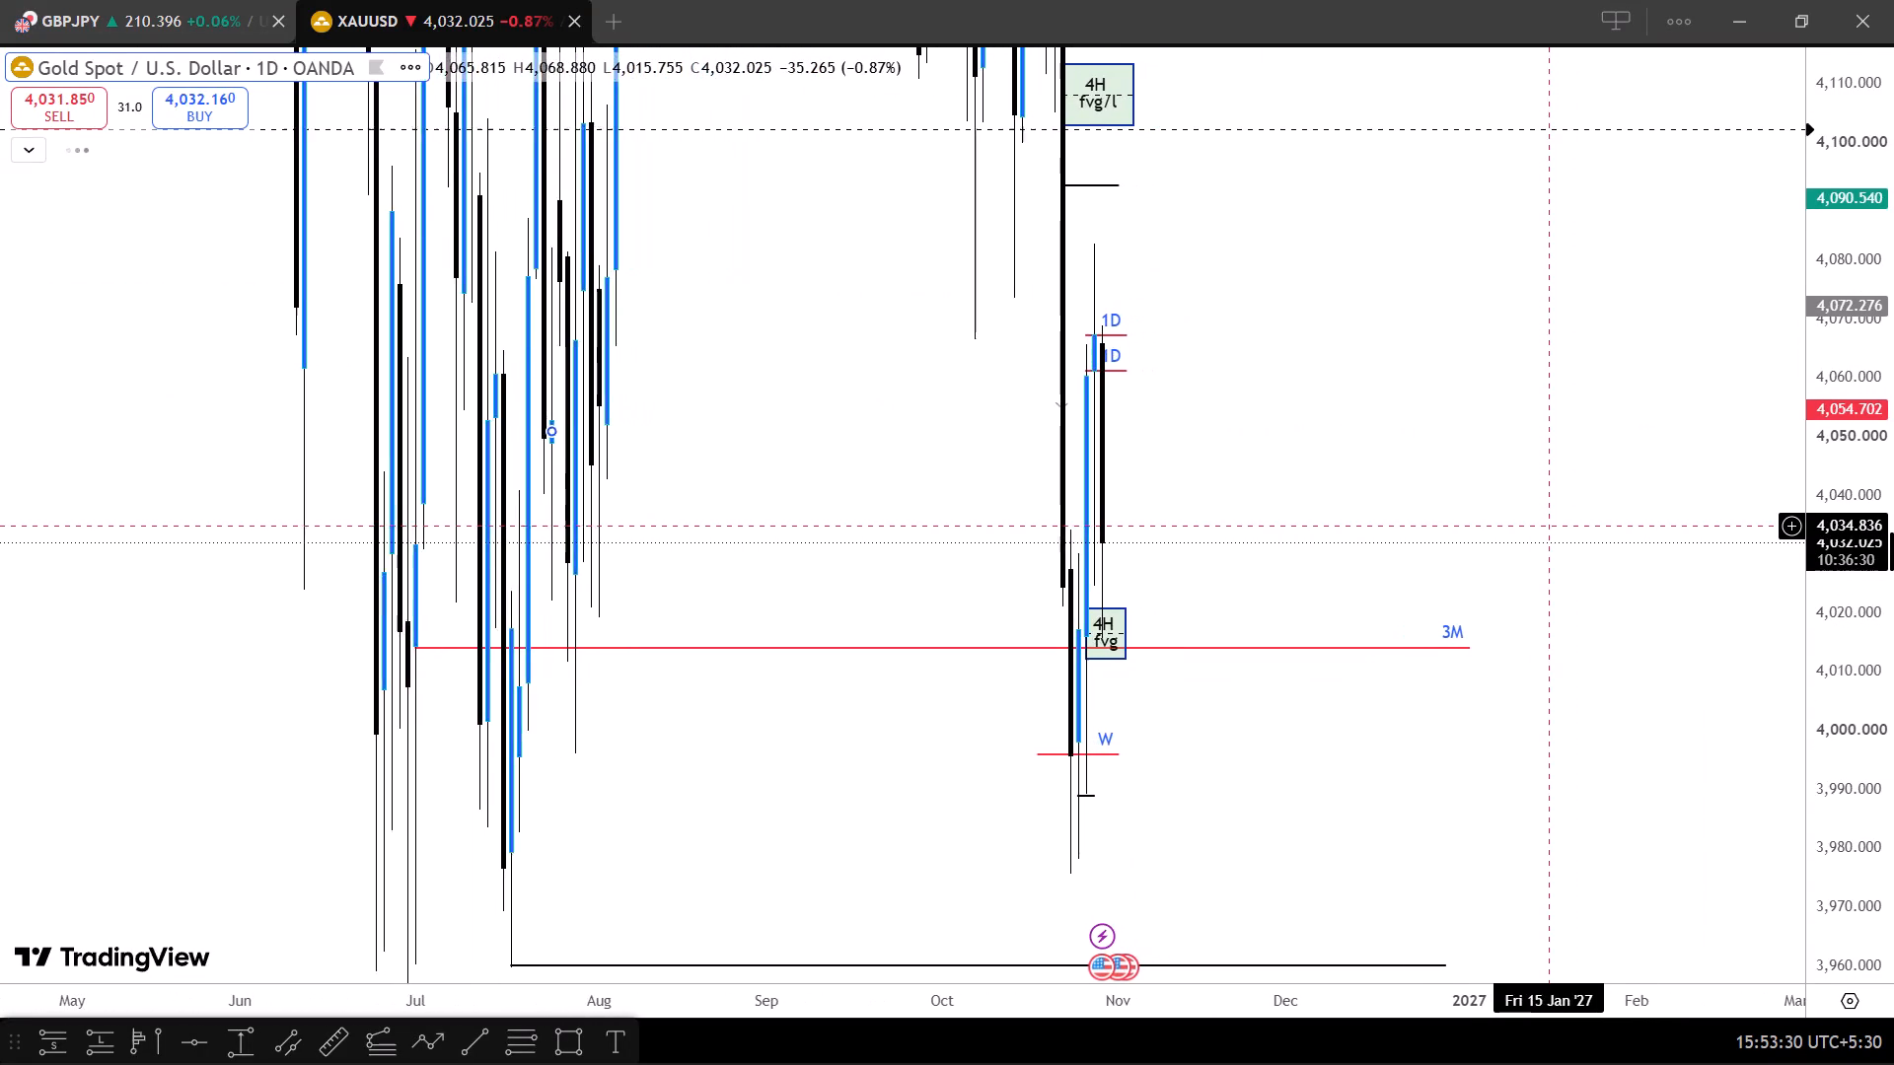
scroll(1547, 526, "up", 4)
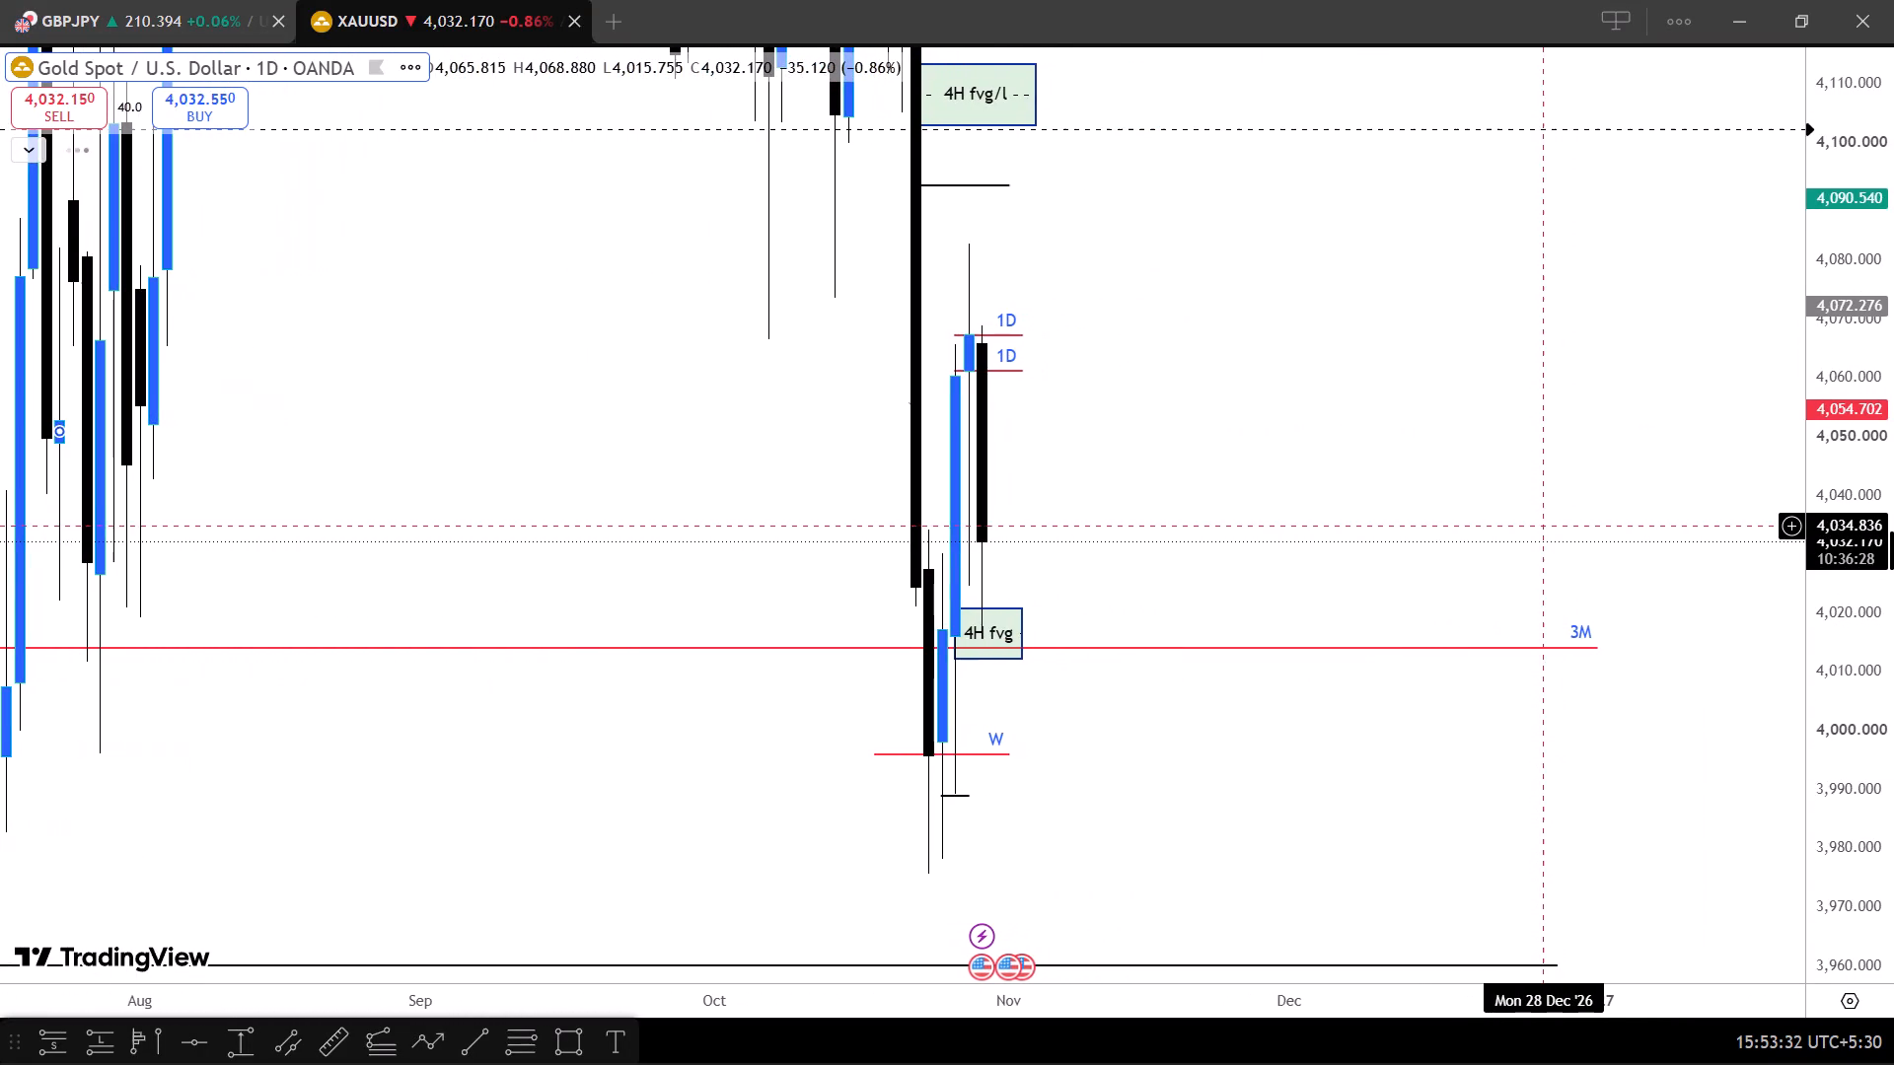
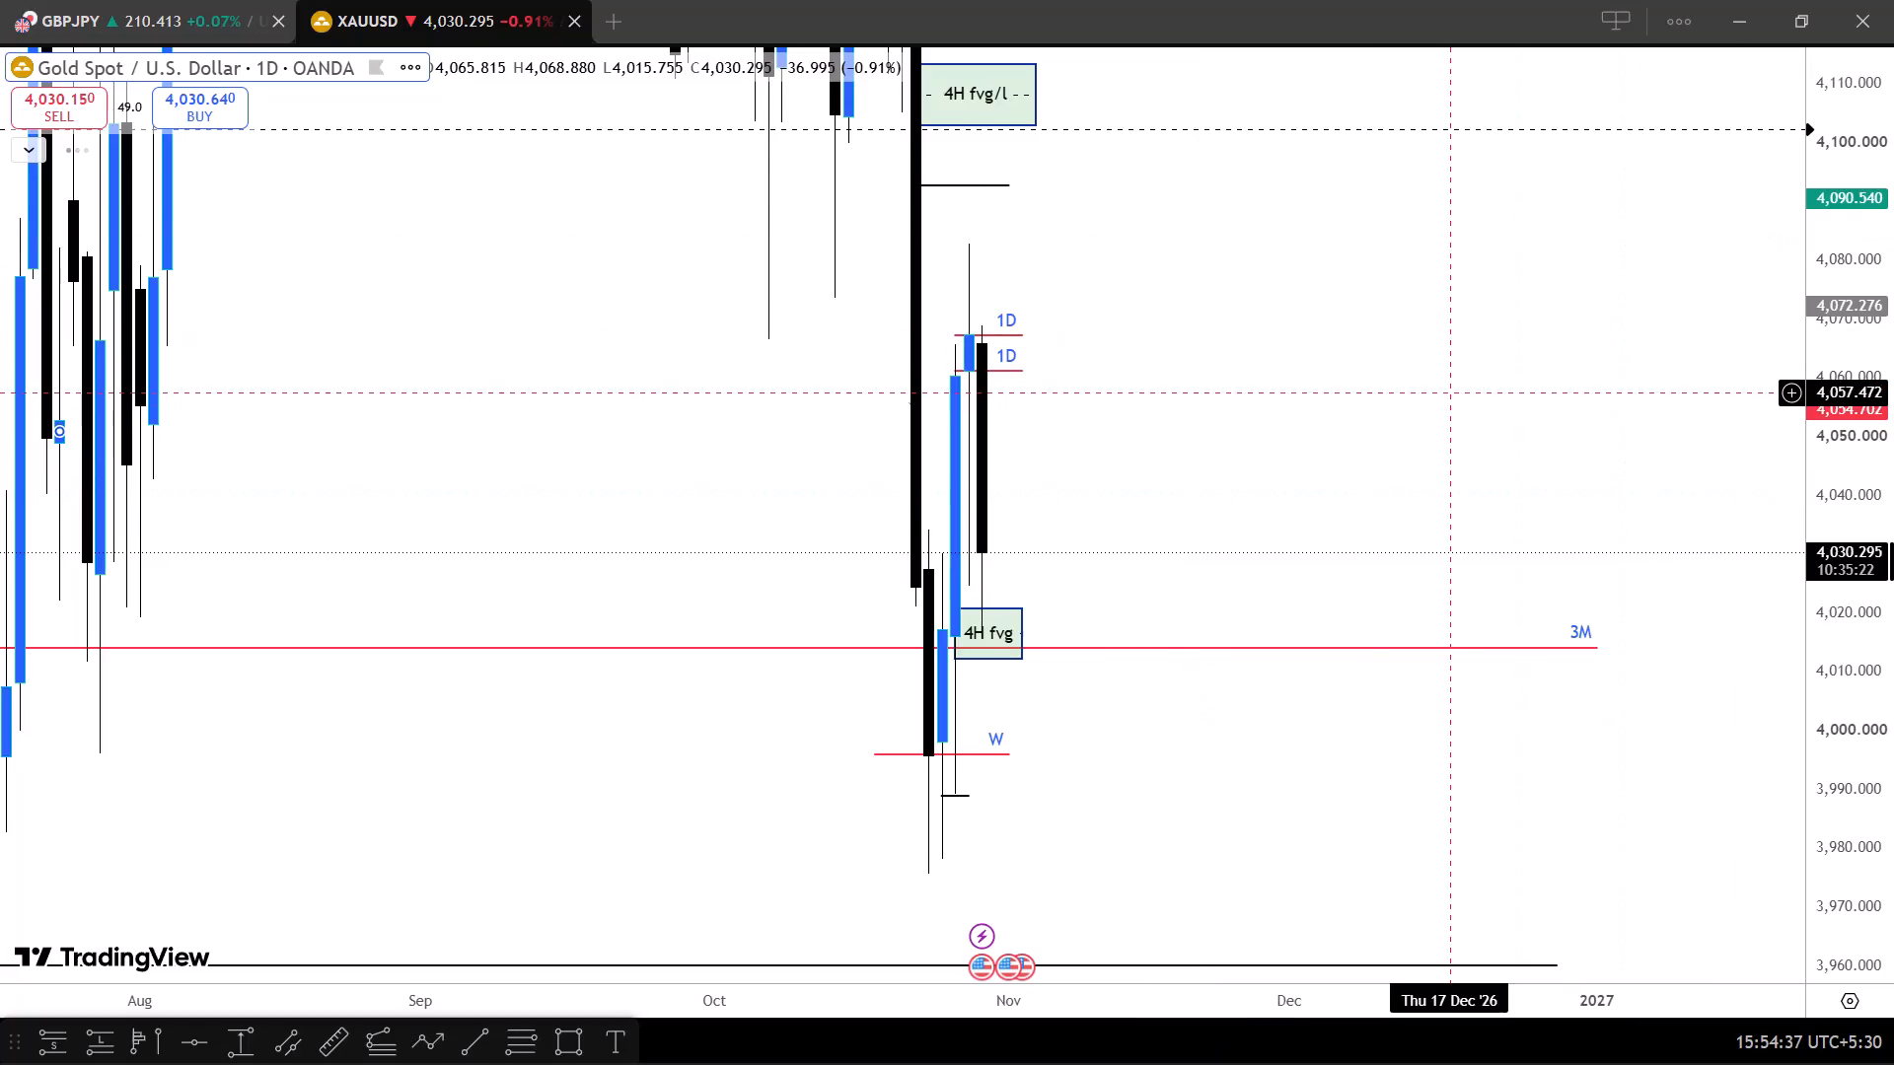
Switch the XAUUSD chart from the daily to the 1-minute interval.
left_click_drag(1453, 392, 1349, 378)
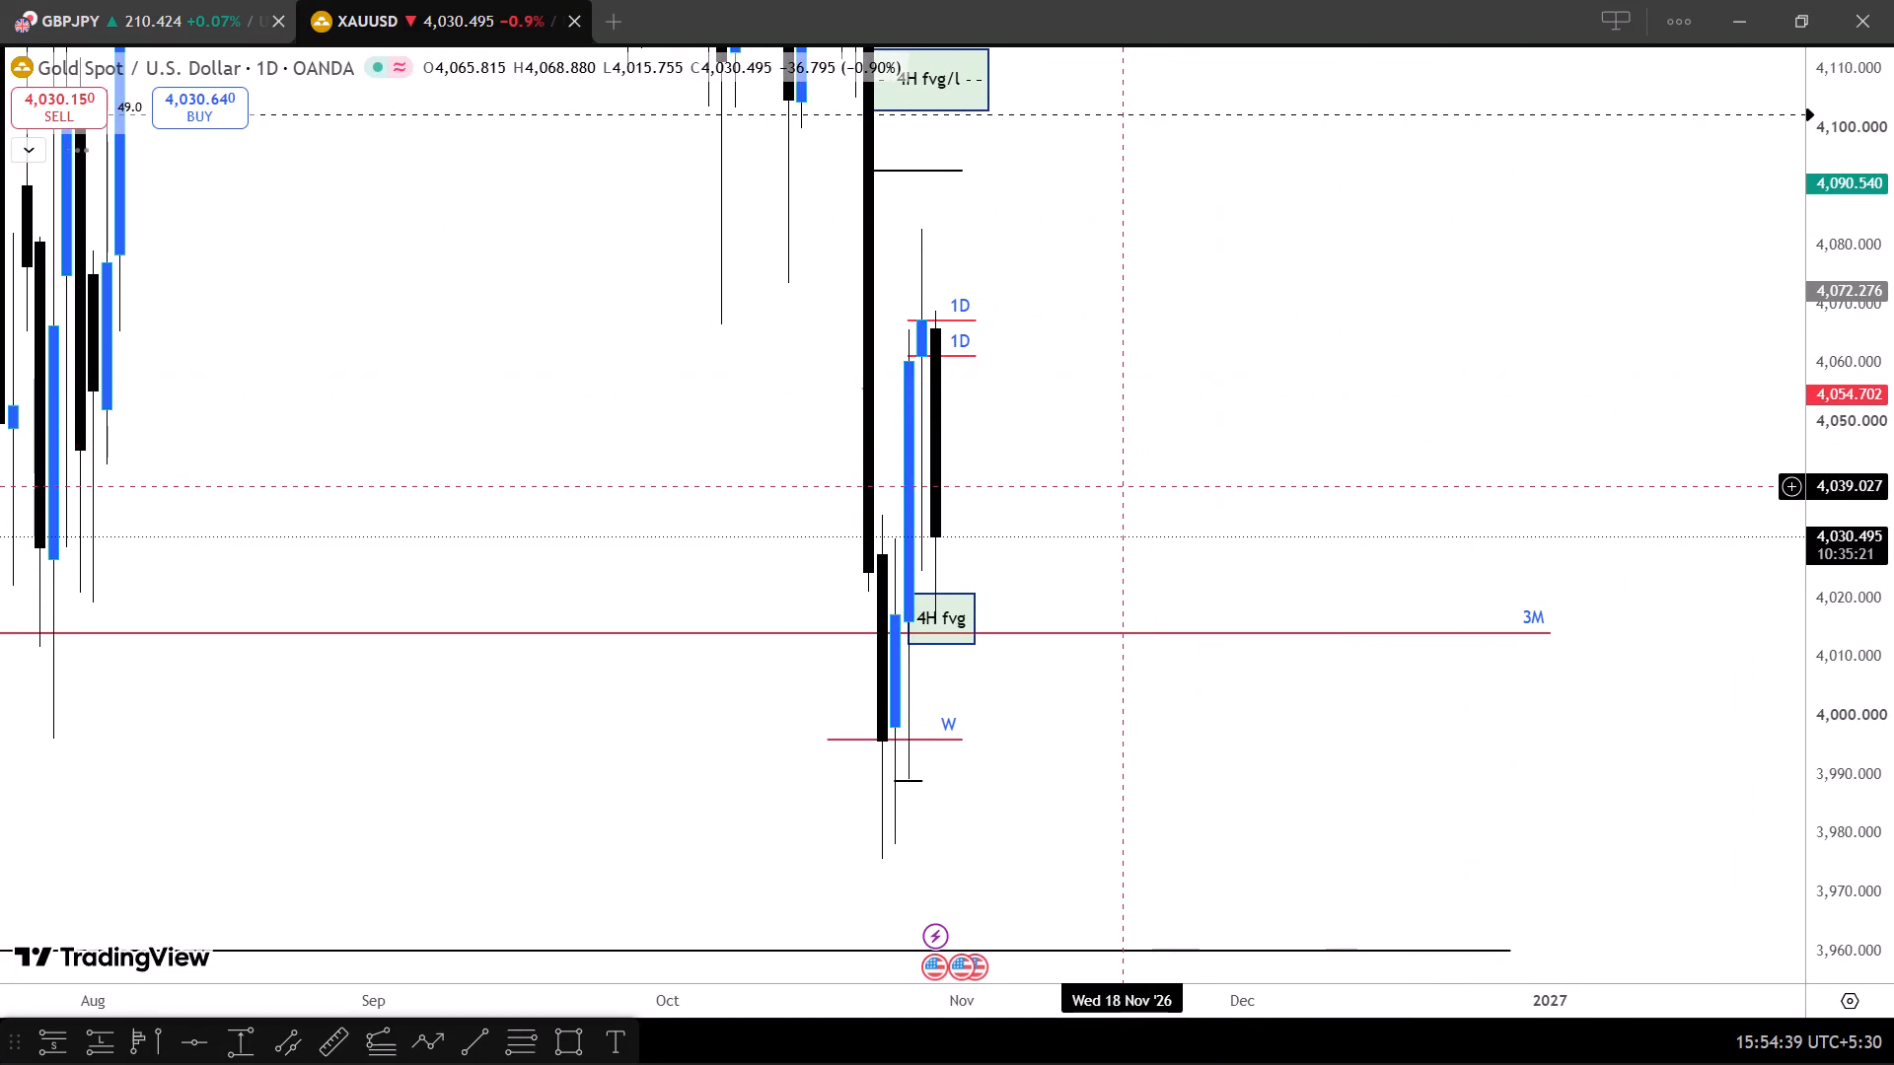
scroll(1127, 486, "up", 1)
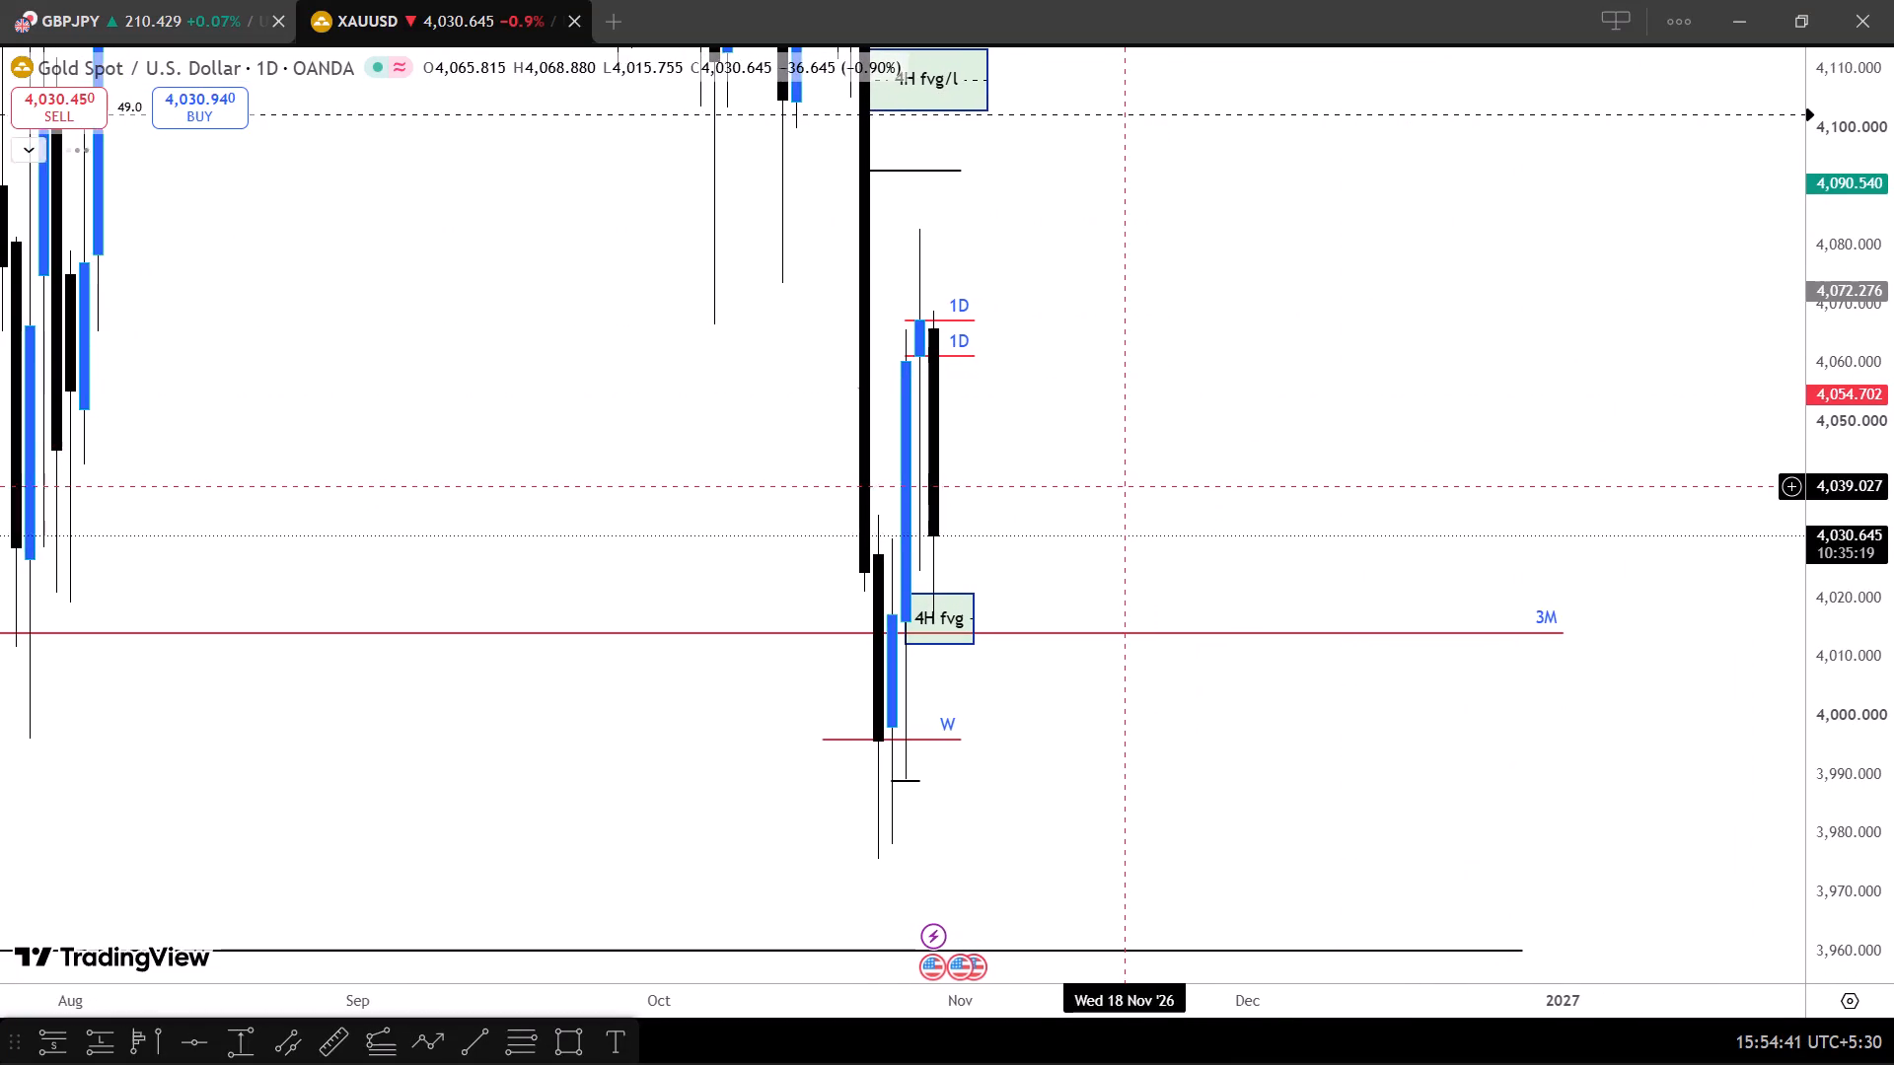
scroll(1127, 486, "up", 3)
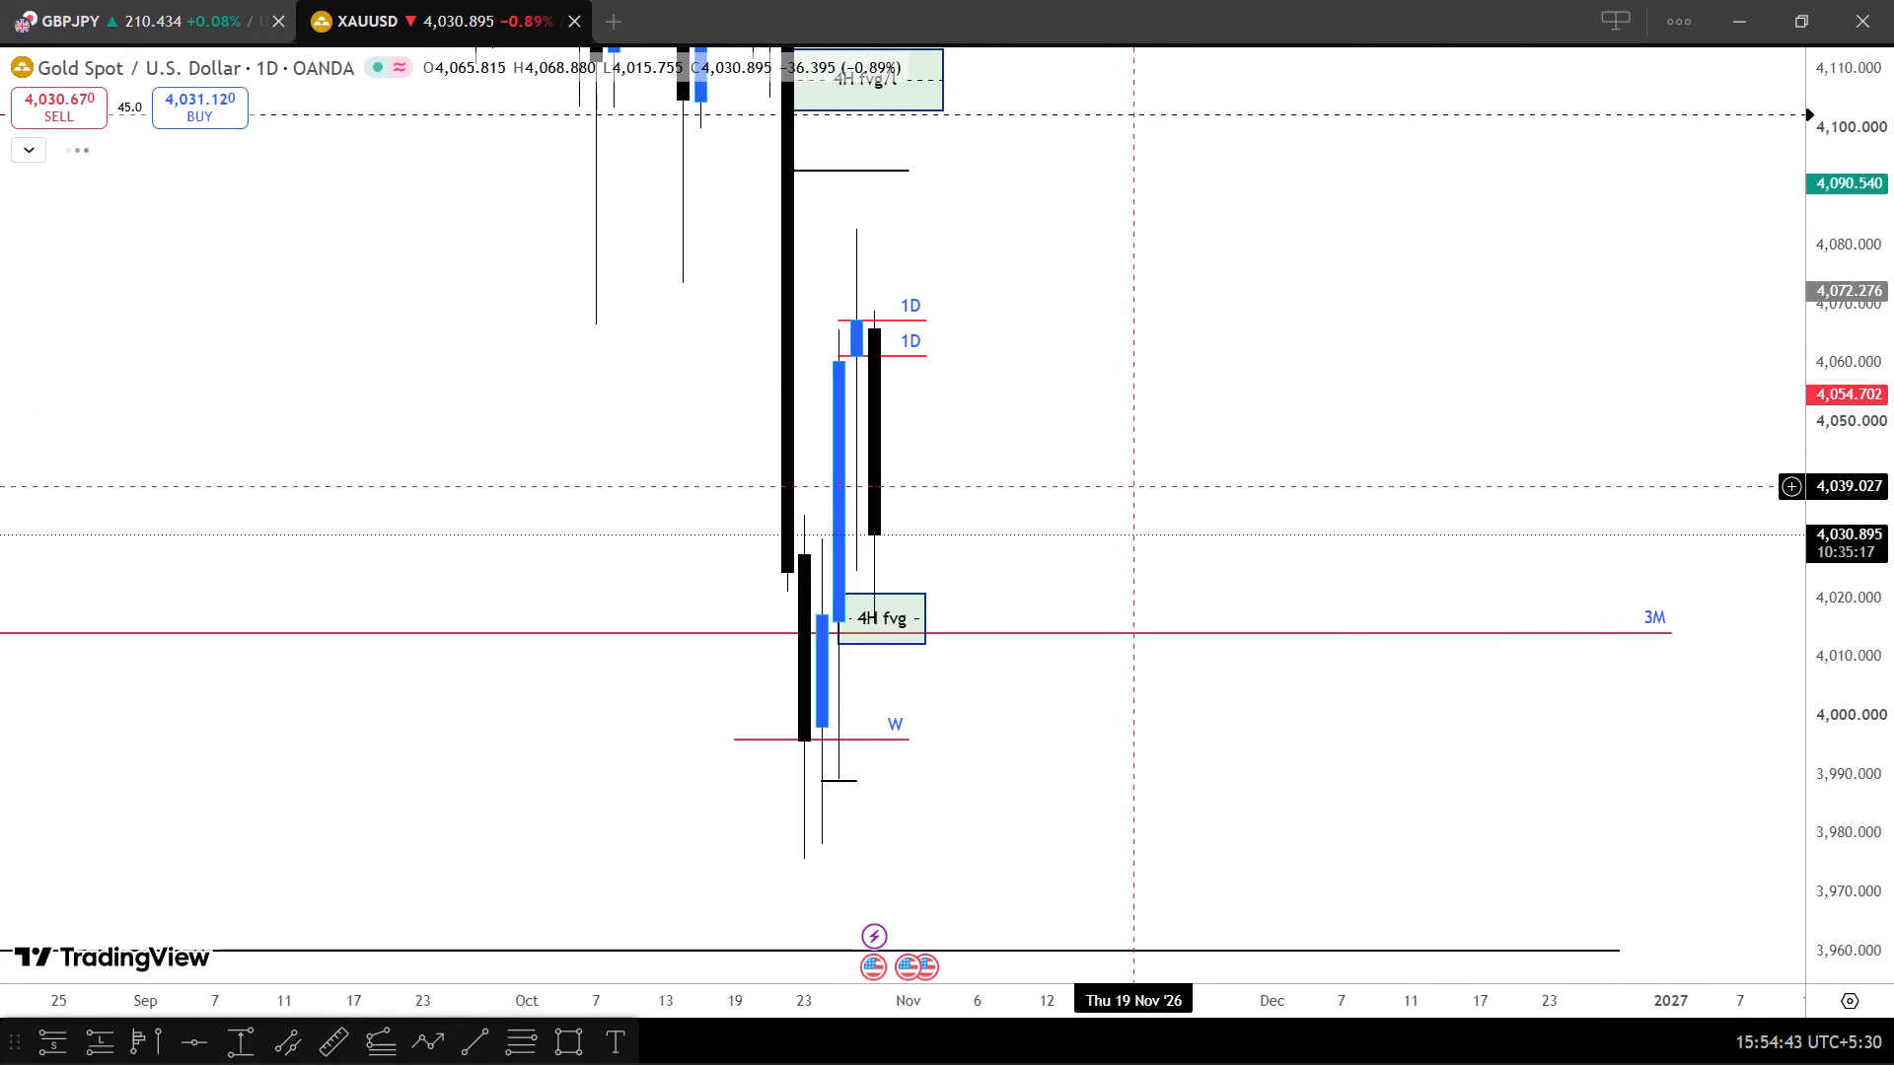
key("1")
key("Return")
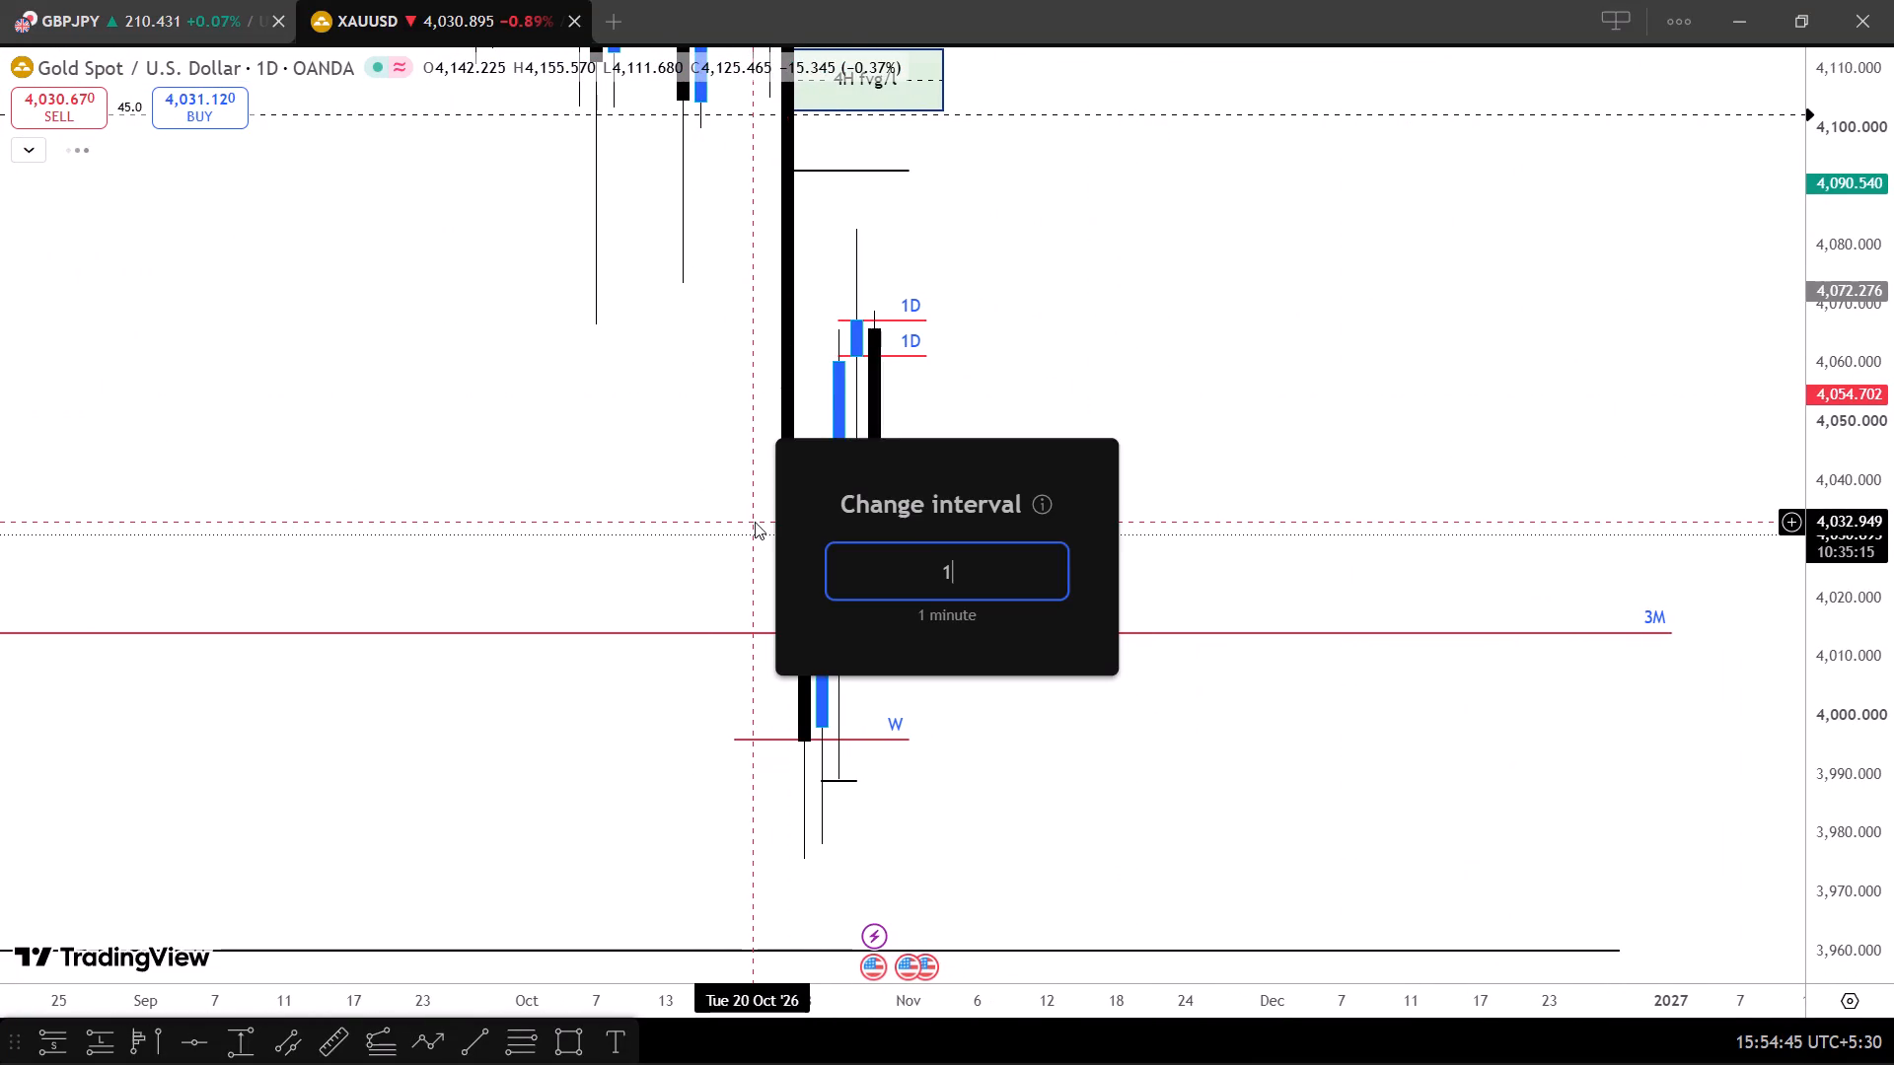
Place a long position at the 14:25 candle rising out of the 4H fvg zone, with entry at about 4,028.6.
scroll(755, 522, "down", 6)
scroll(755, 522, "left", 2)
scroll(755, 522, "down", 4)
scroll(755, 522, "left", 1)
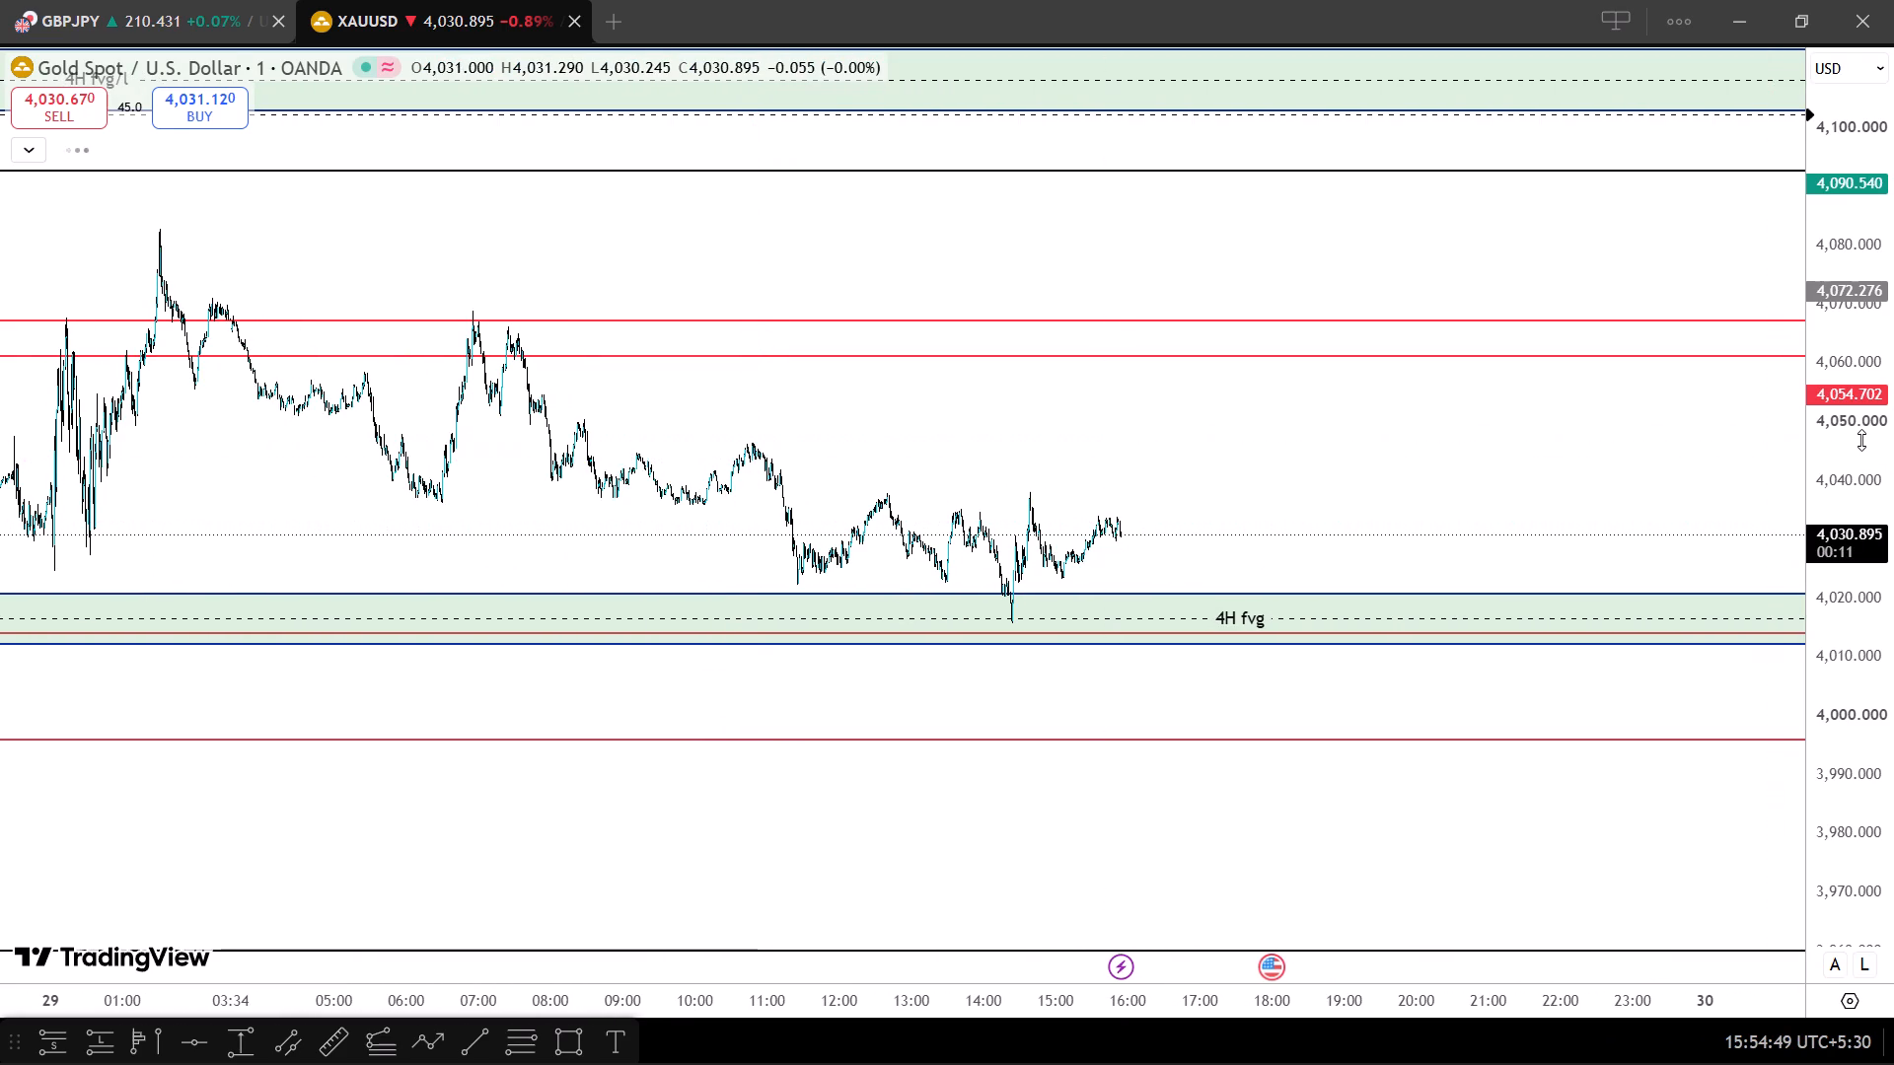
scroll(1861, 440, "up", 7)
scroll(1540, 442, "up", 2)
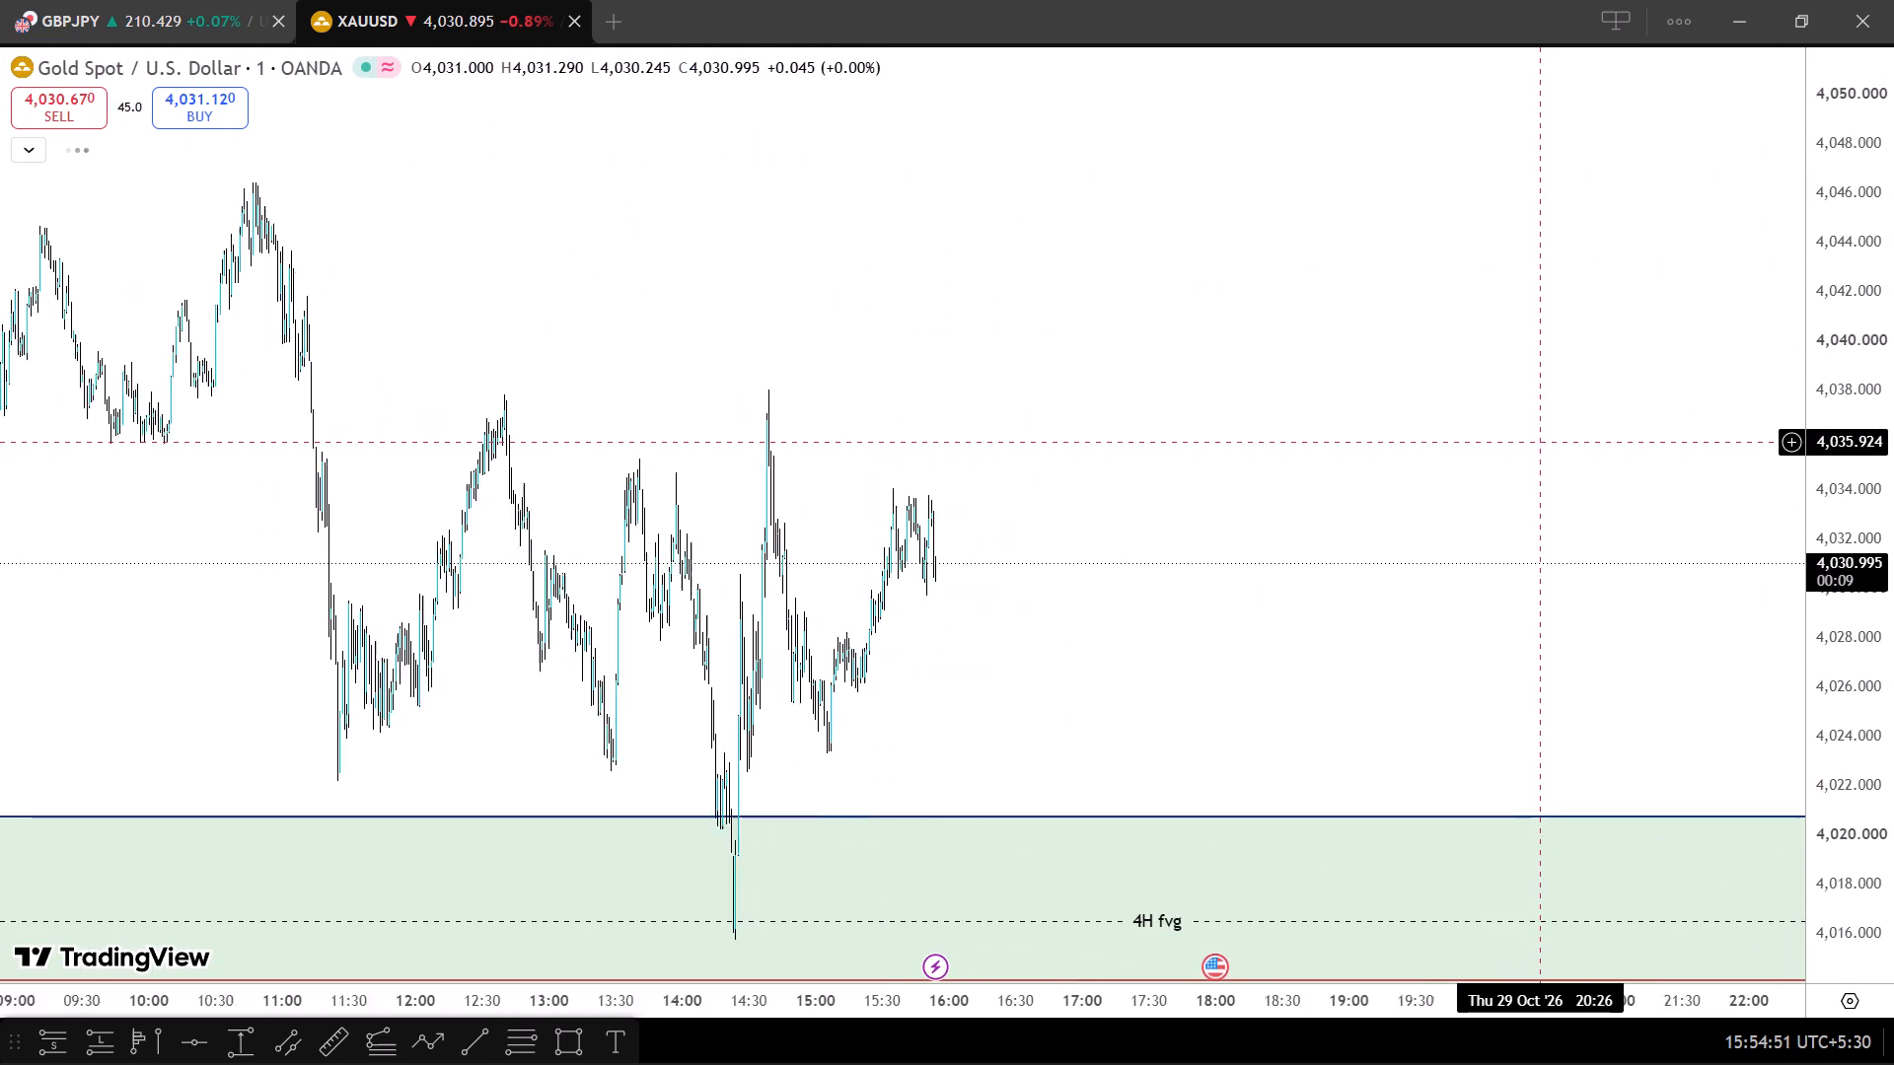
scroll(1540, 442, "up", 4)
left_click_drag(1296, 501, 1542, 350)
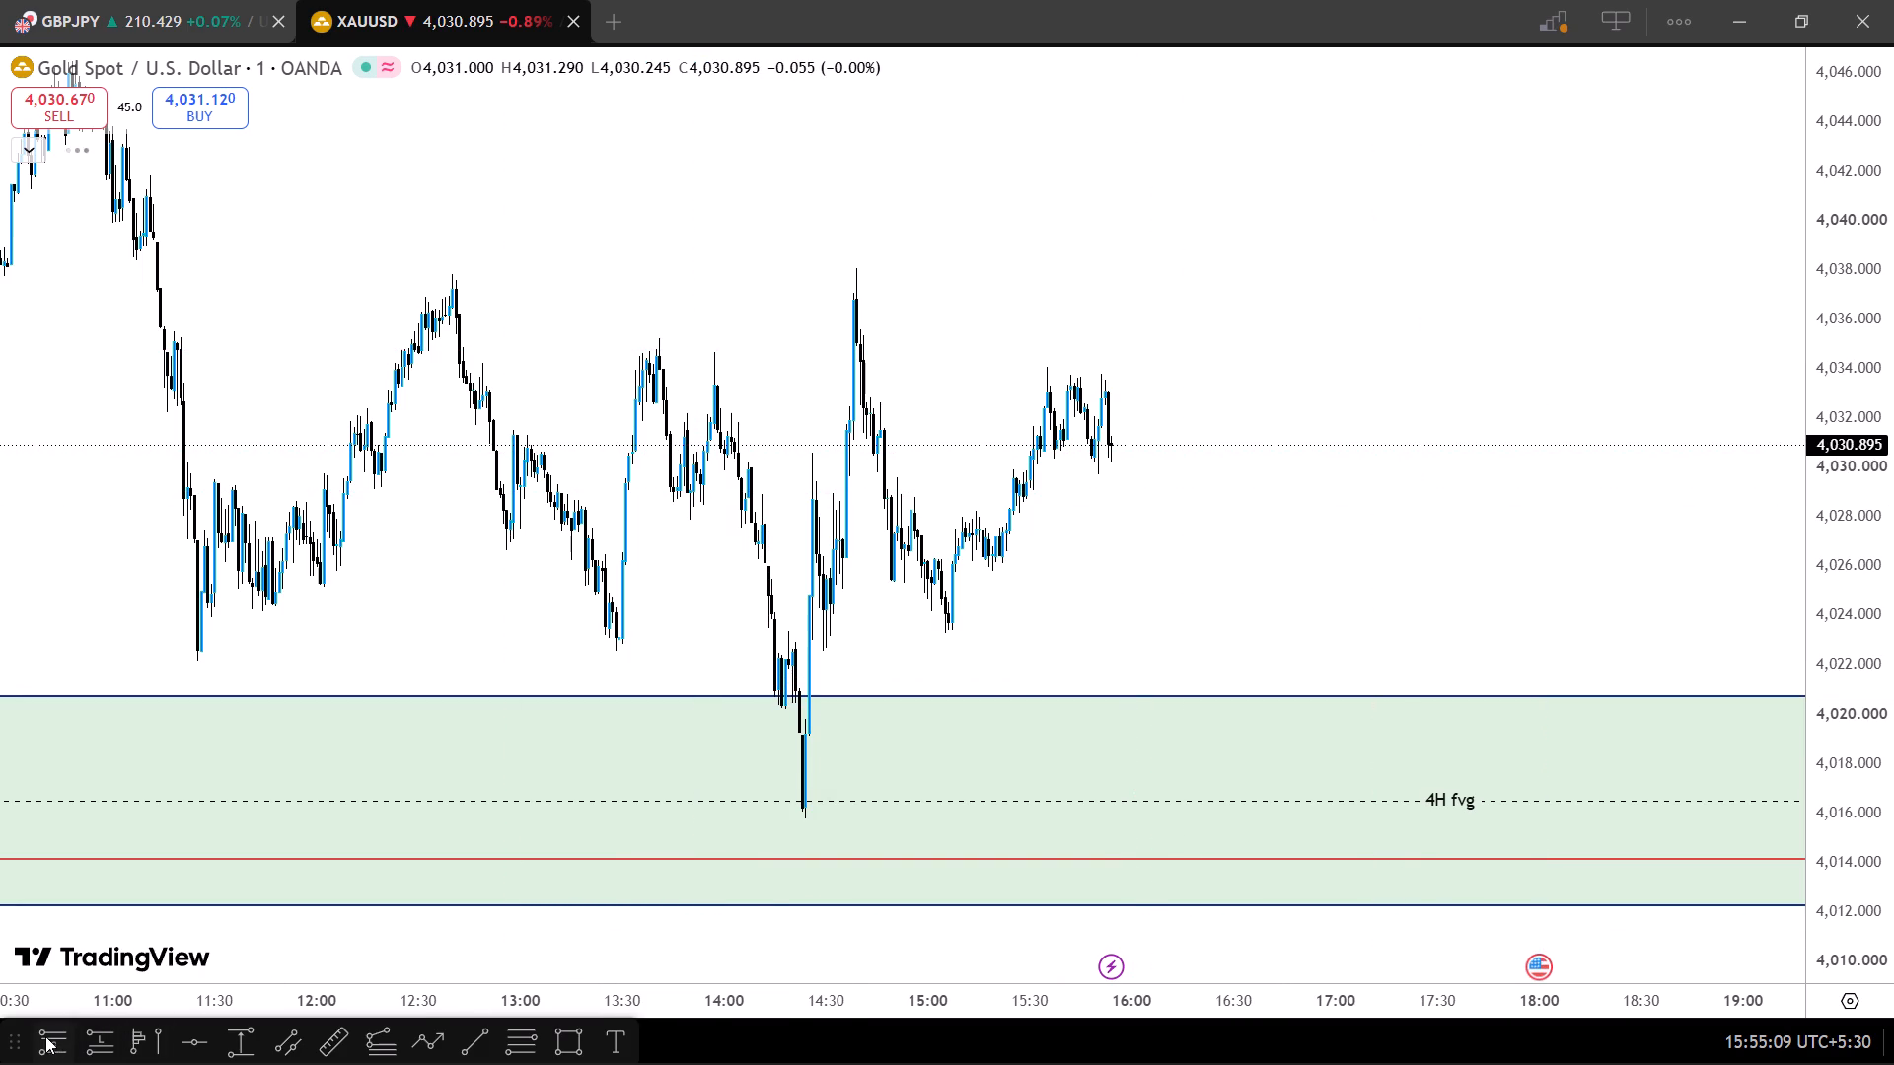
left_click(104, 1039)
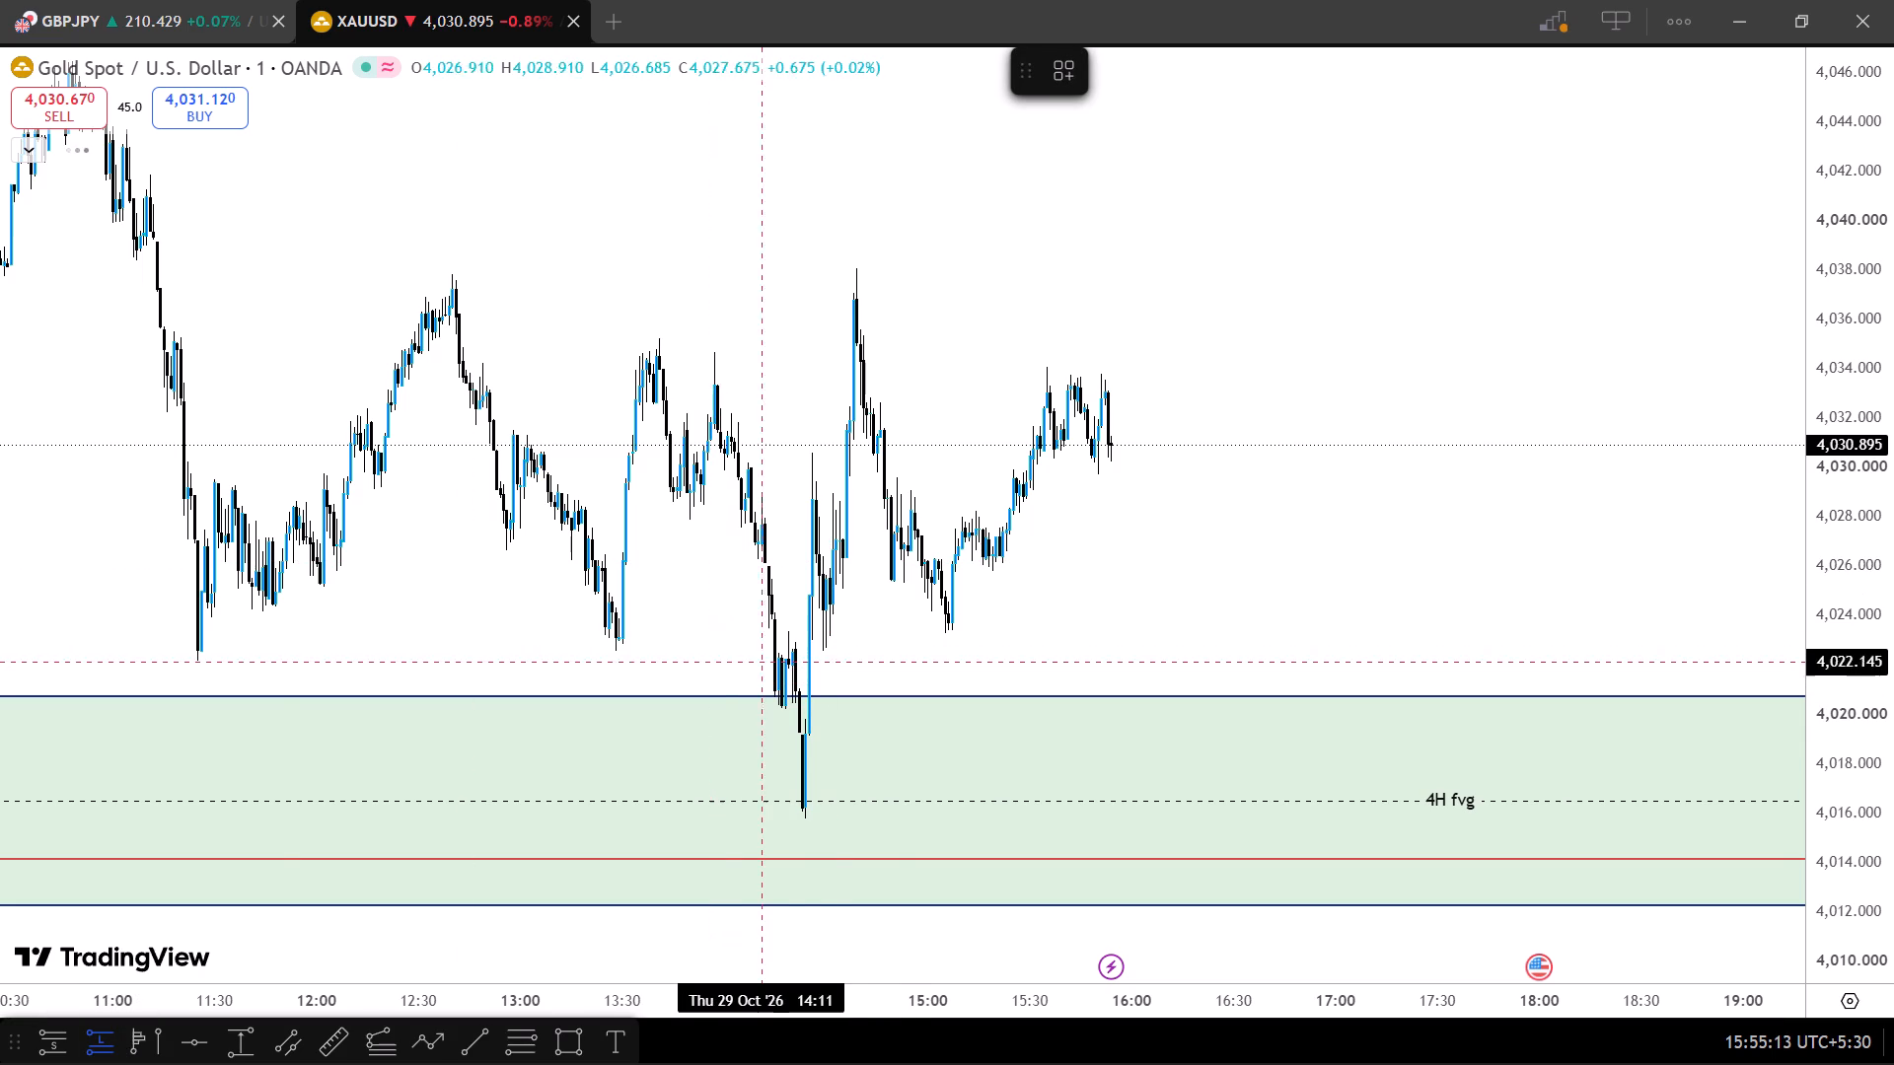
left_click(811, 501)
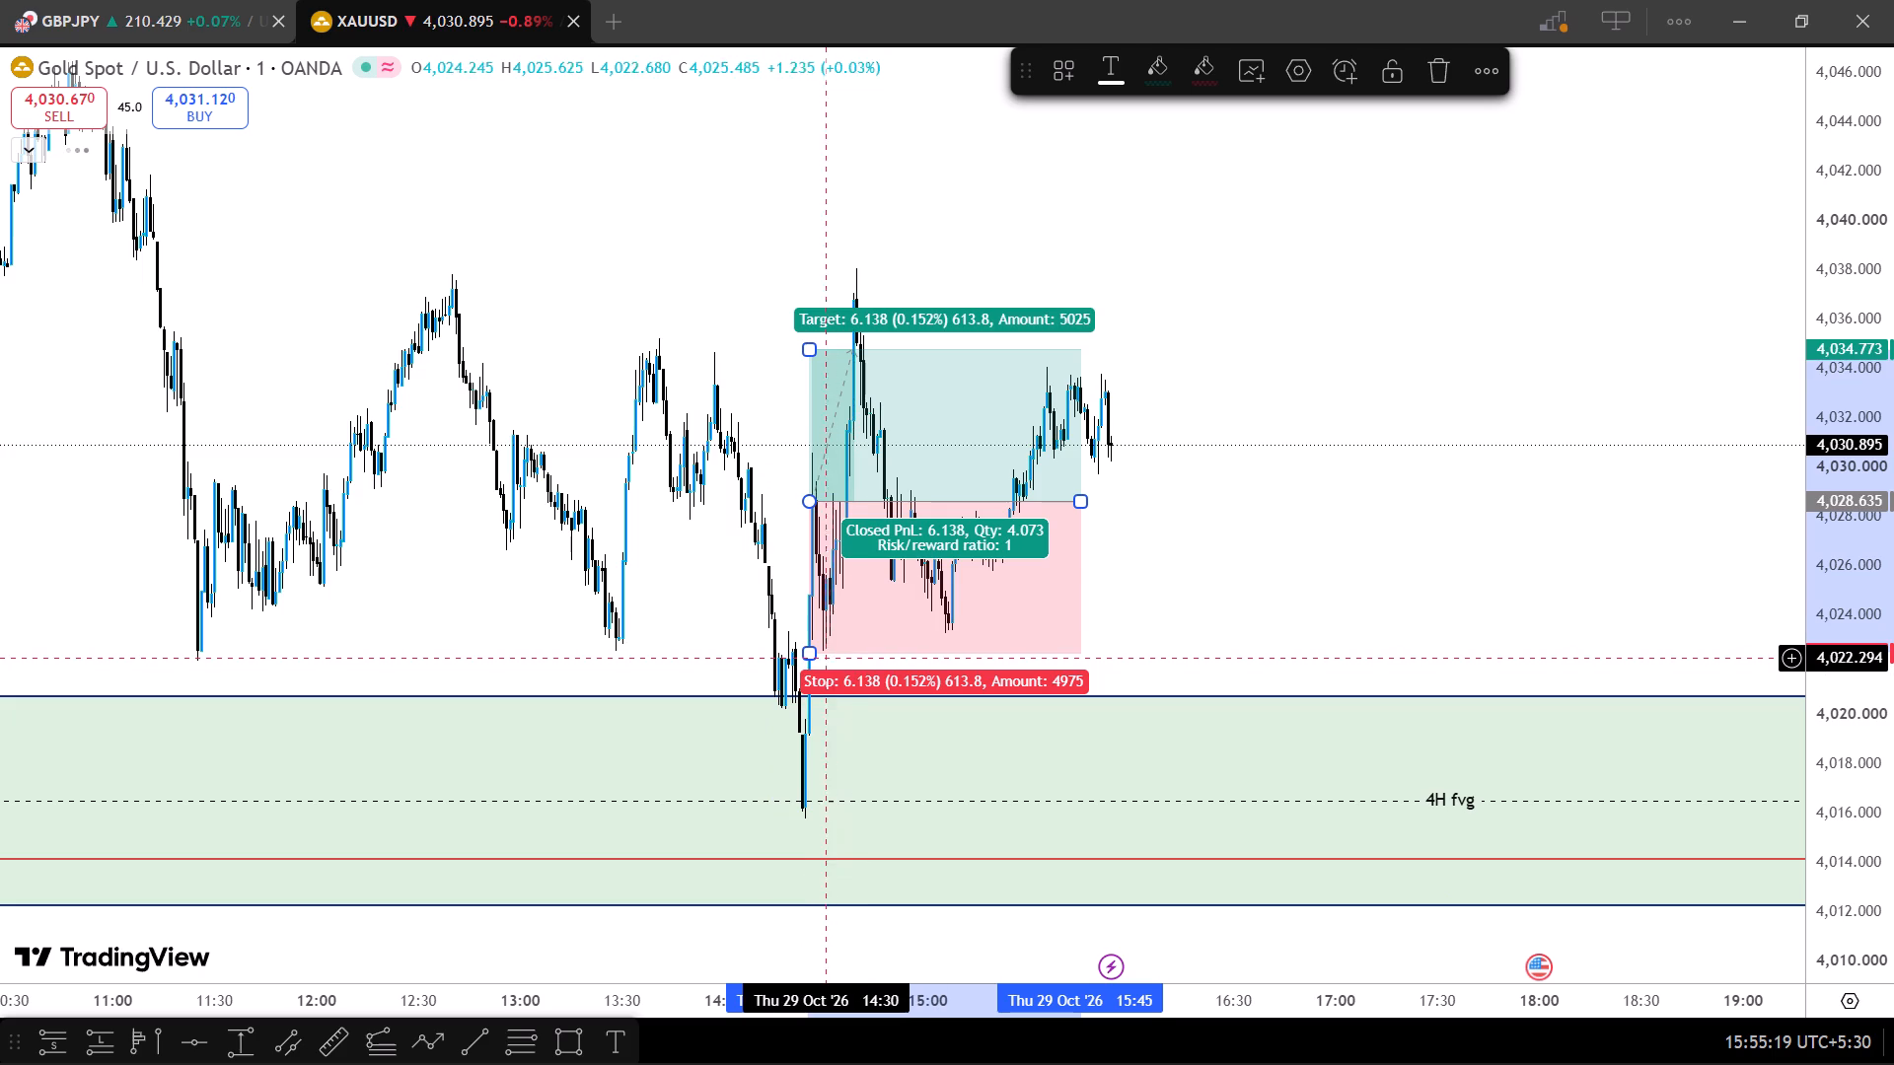
Lower the long position's stop to about 4,015.85, at the swing low inside the 4H fvg zone.
left_click_drag(814, 657, 849, 822)
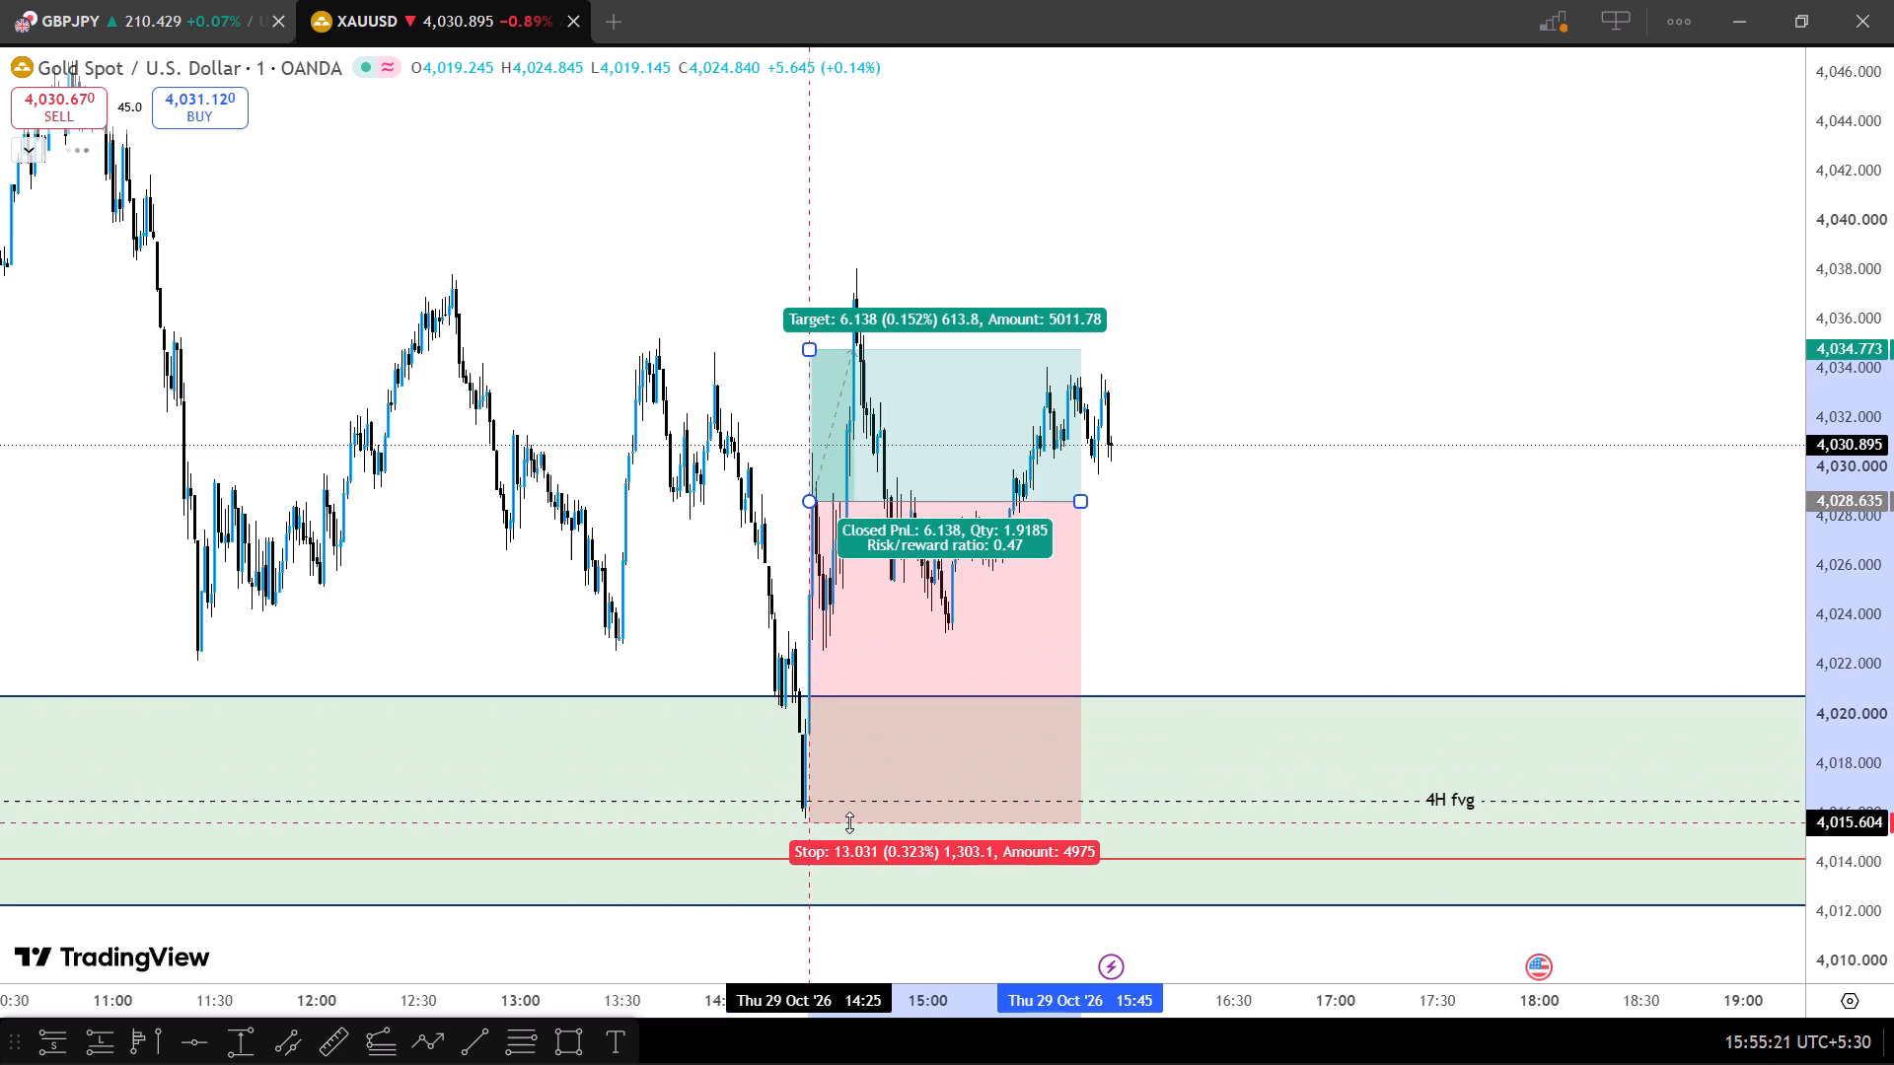
left_click_drag(849, 822, 847, 819)
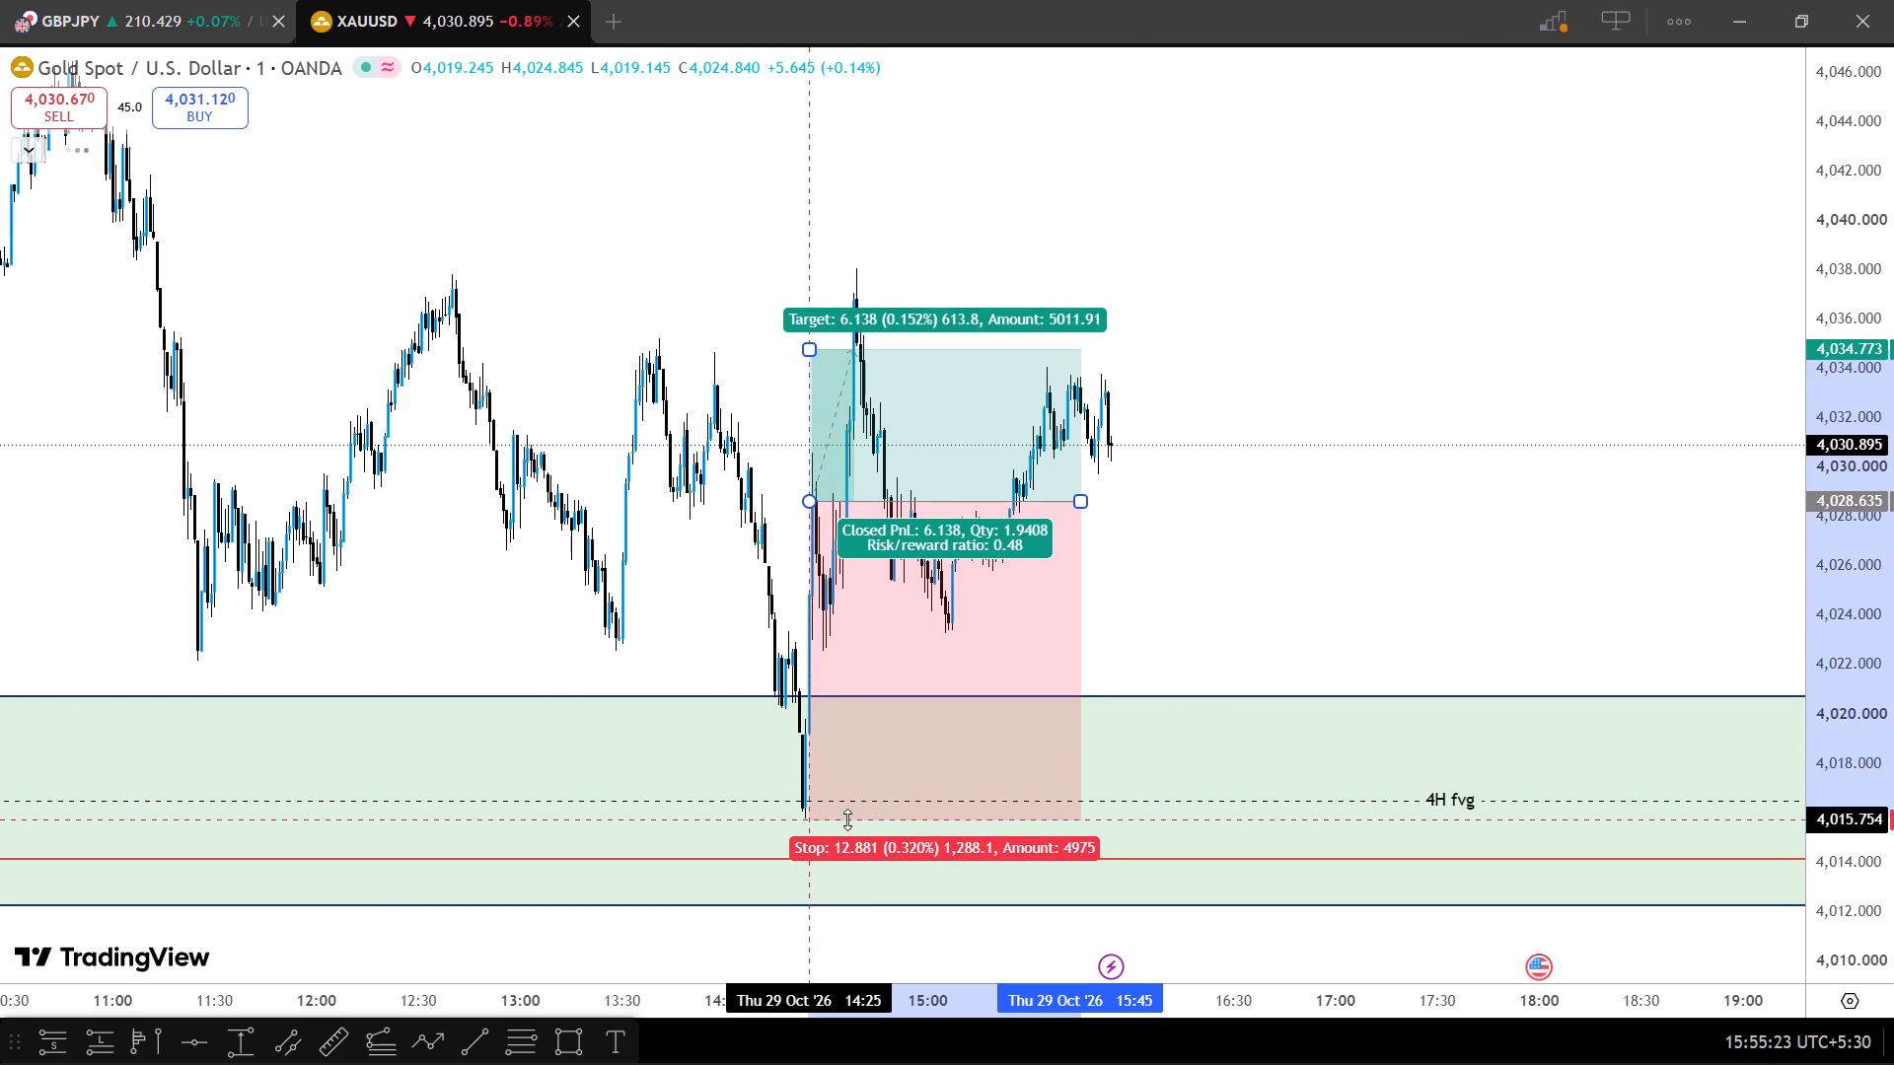
left_click_drag(847, 819, 849, 816)
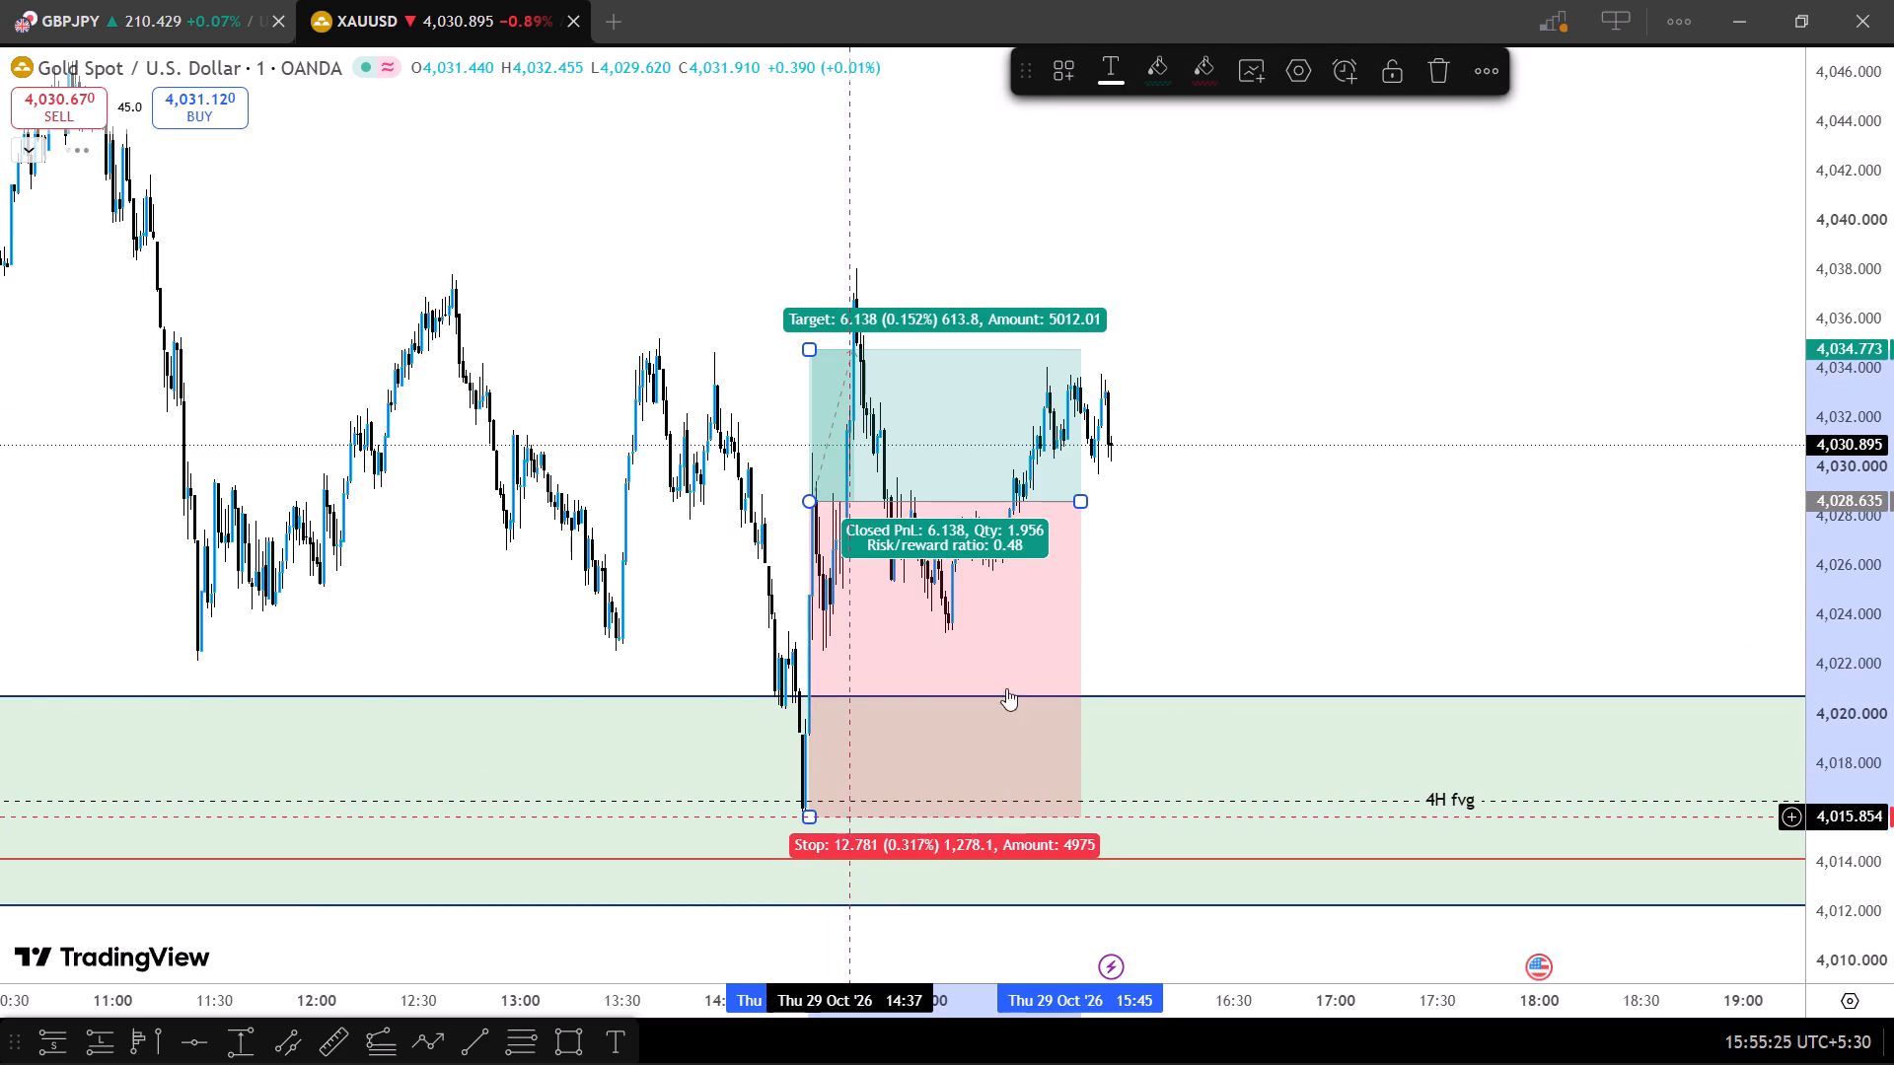
Raise the long position's target to about 4,038.12, at the swing high following the entry.
left_click_drag(812, 347, 812, 342)
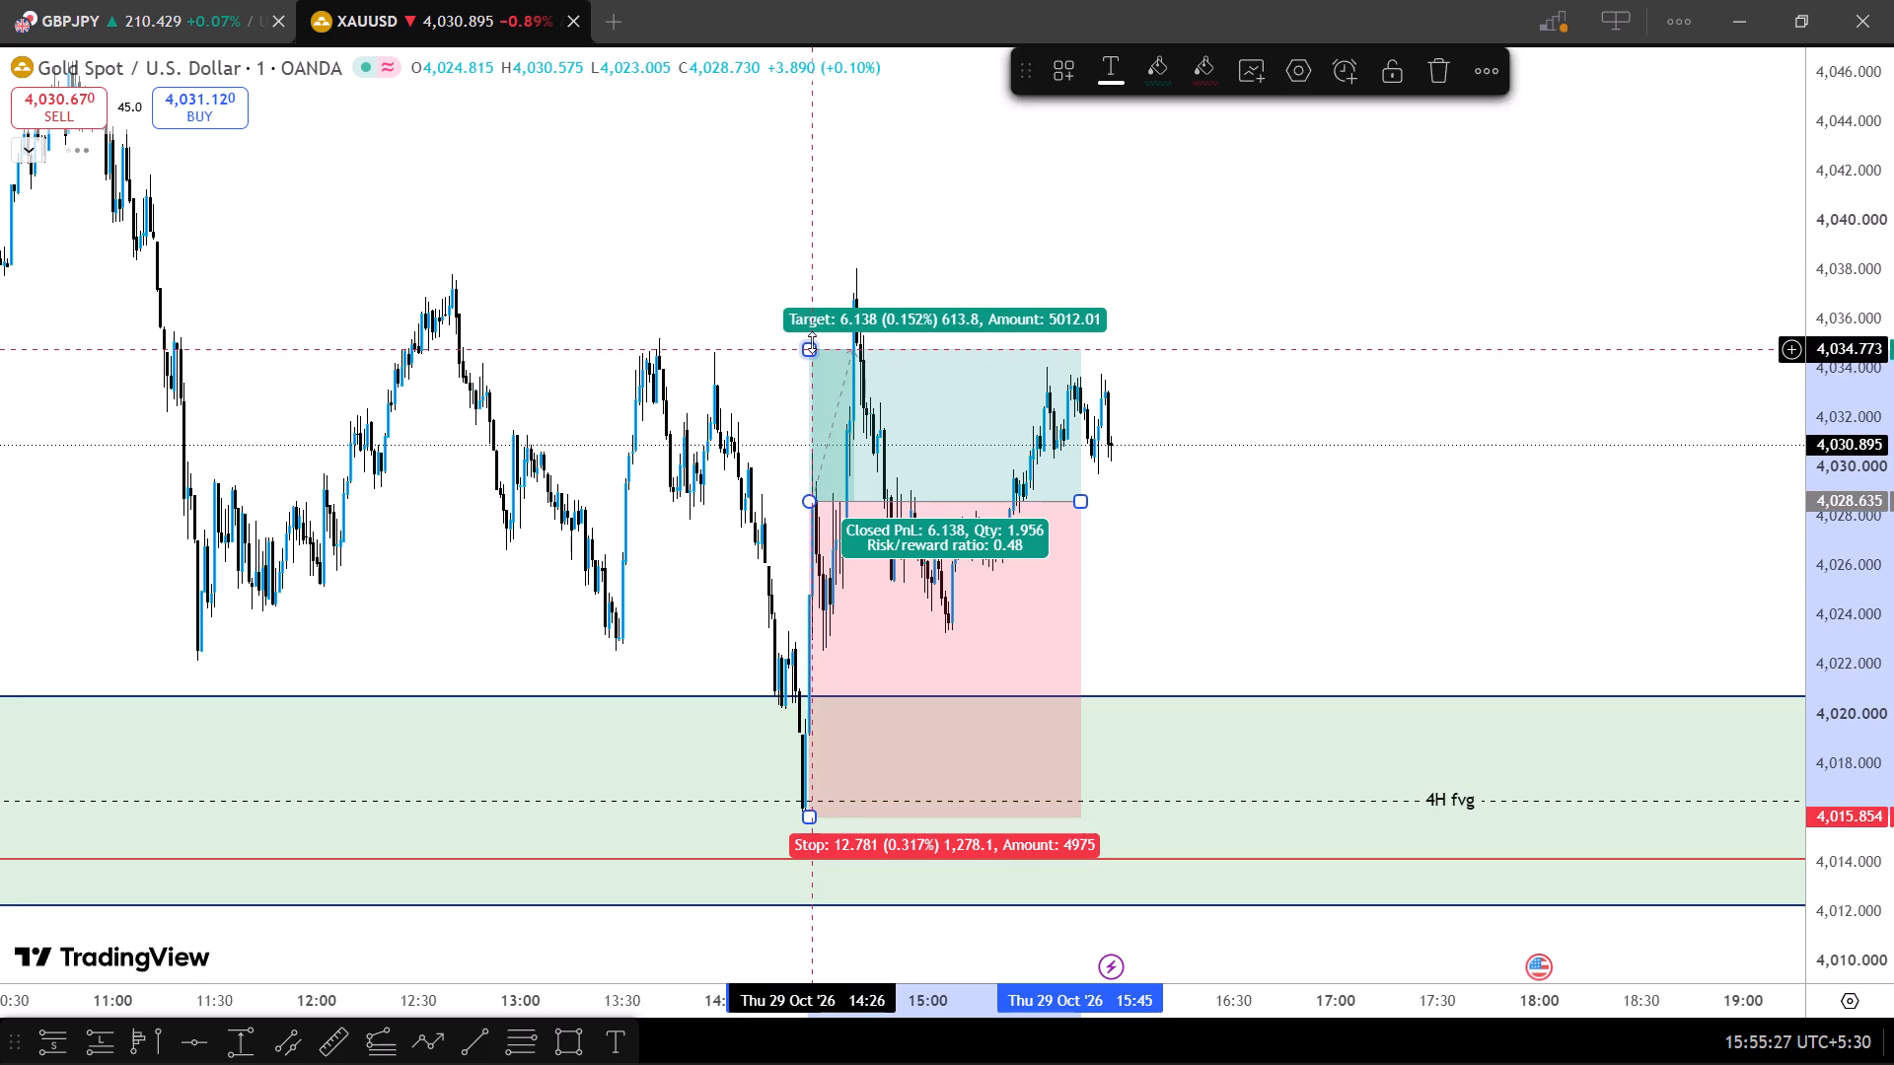
left_click_drag(812, 342, 812, 273)
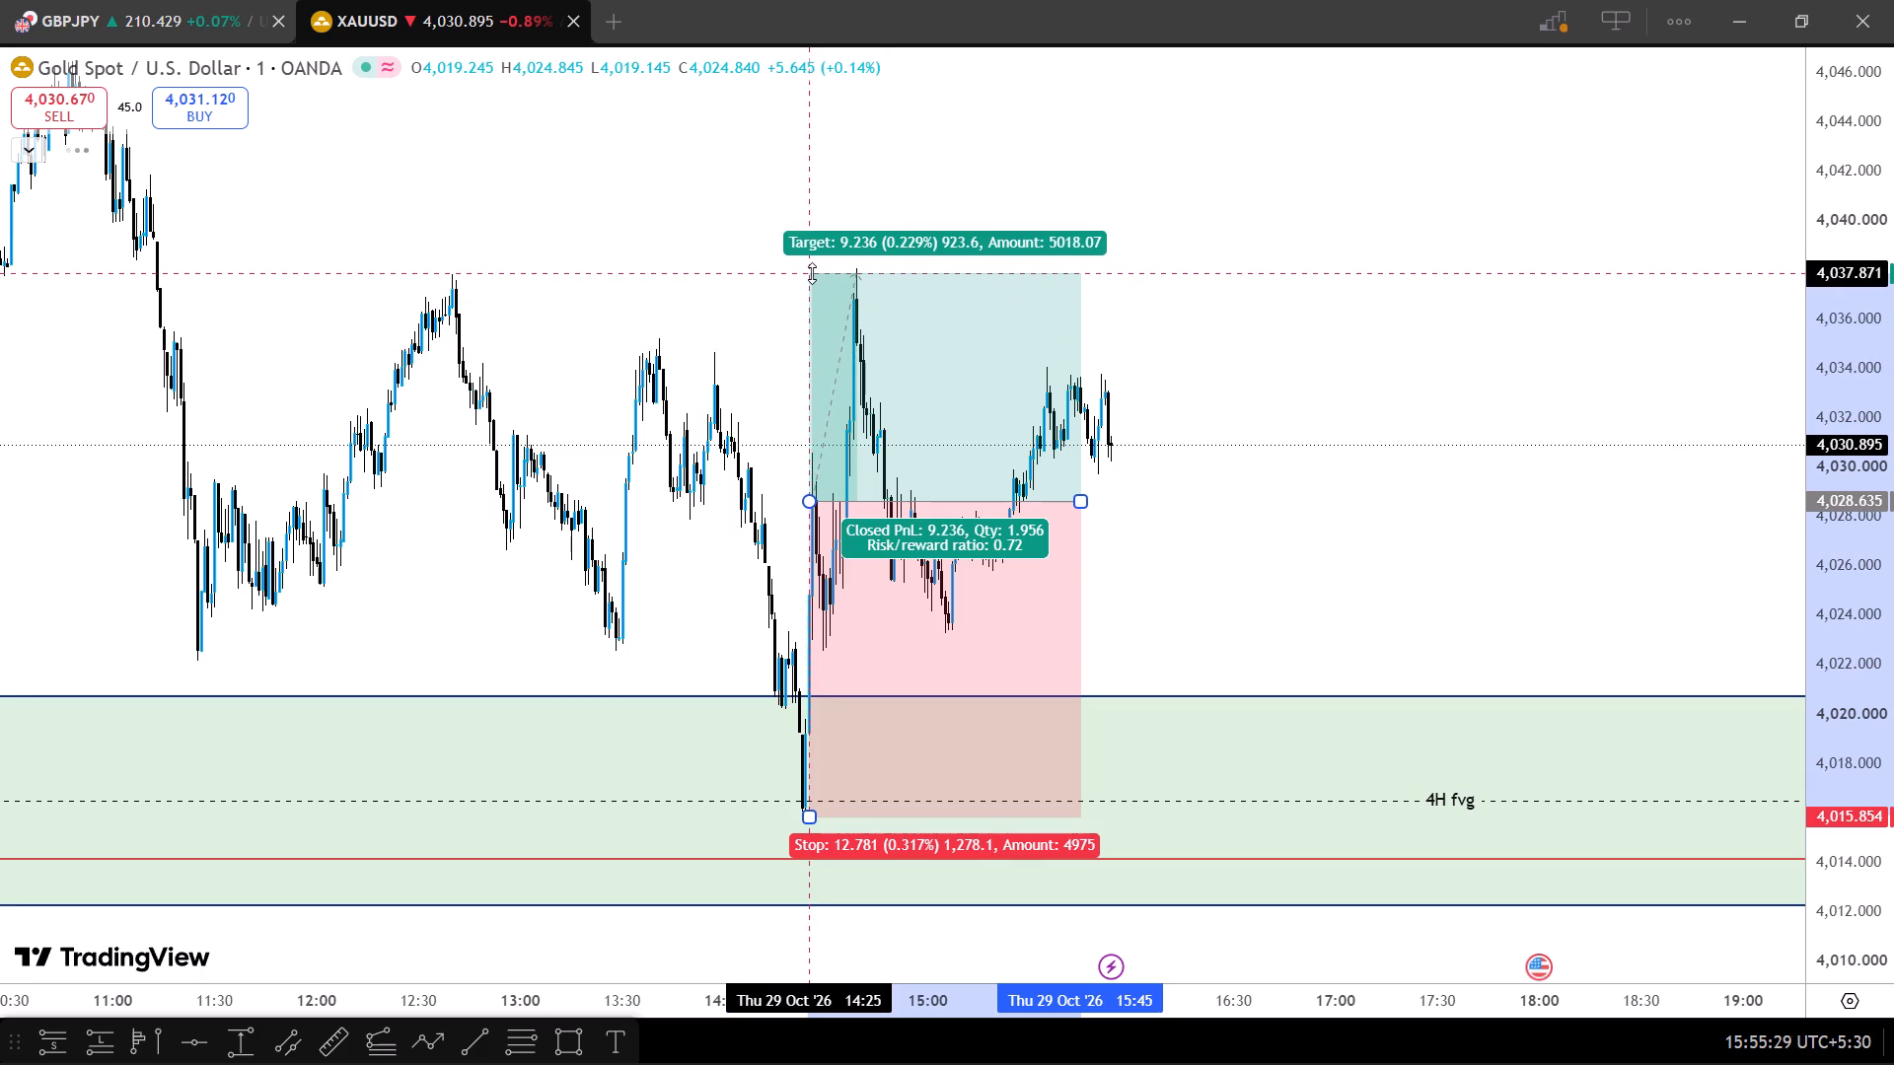
left_click_drag(812, 273, 817, 266)
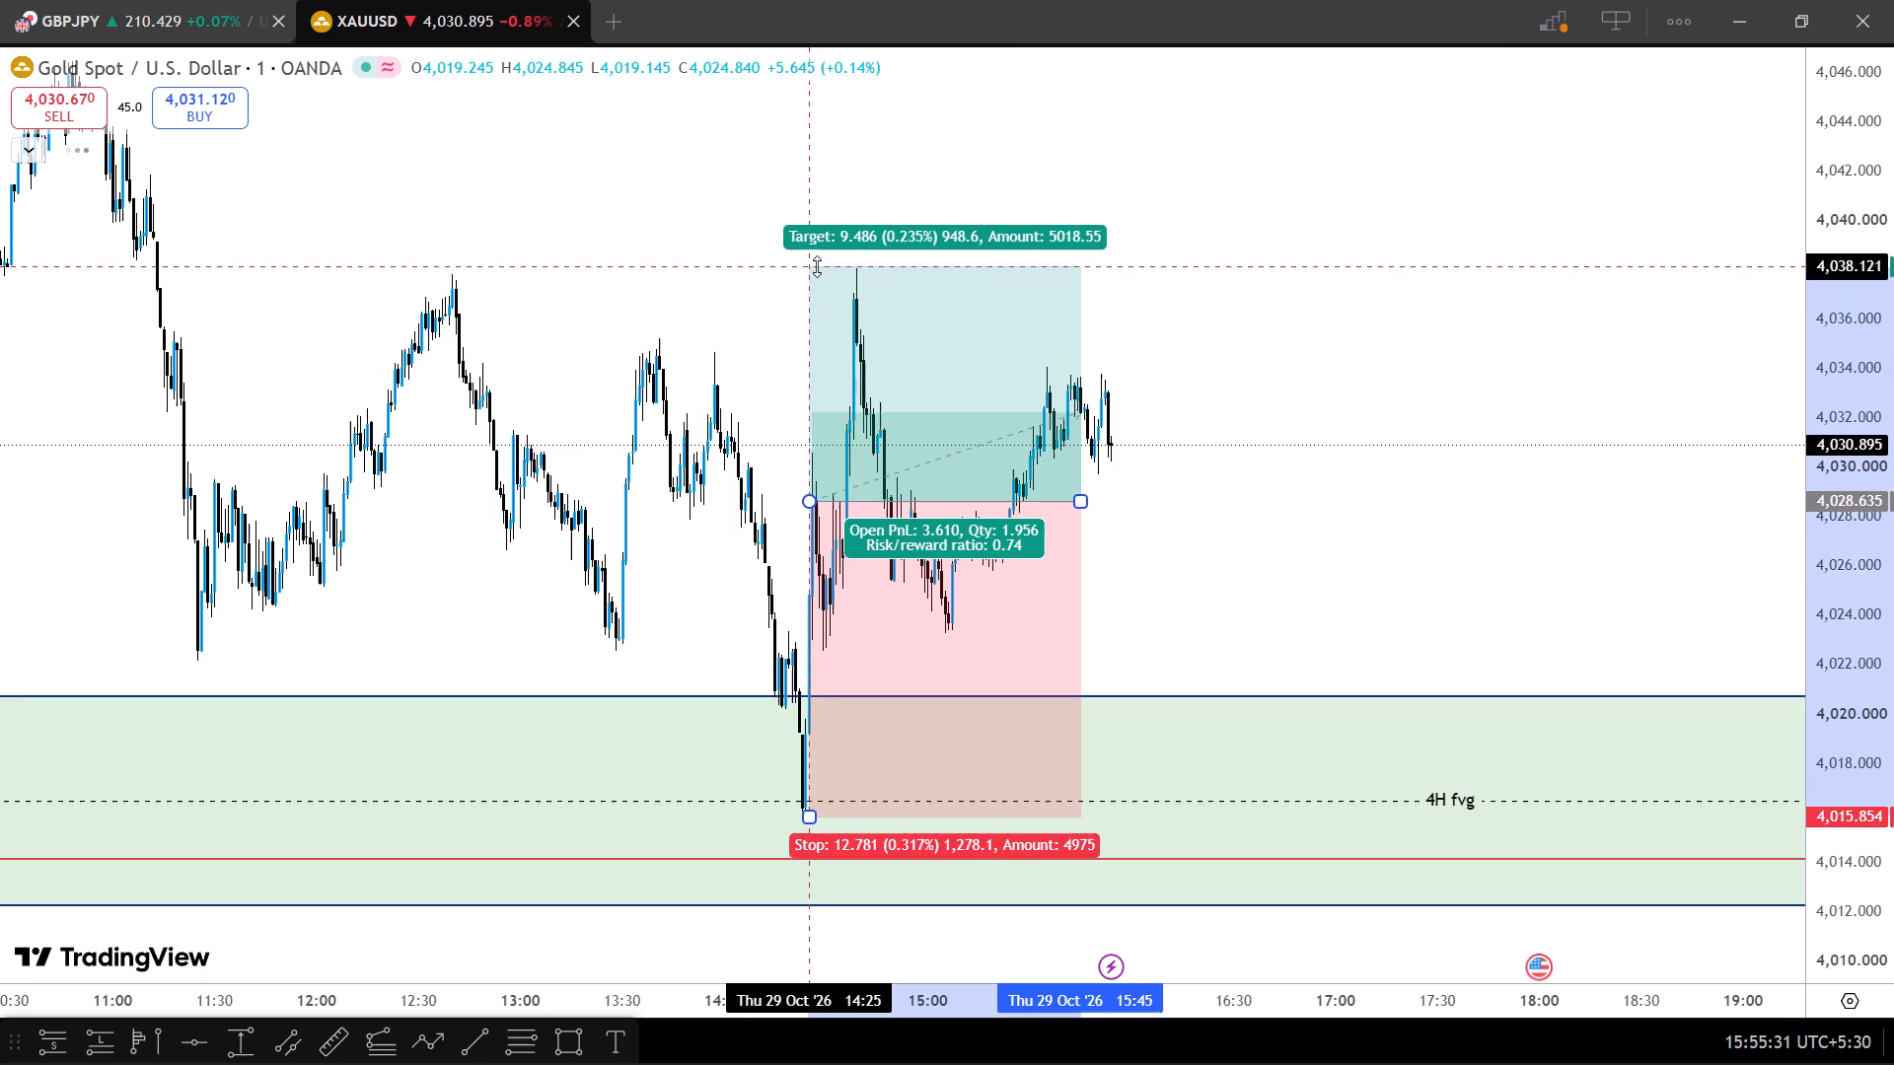
left_click_drag(817, 266, 817, 268)
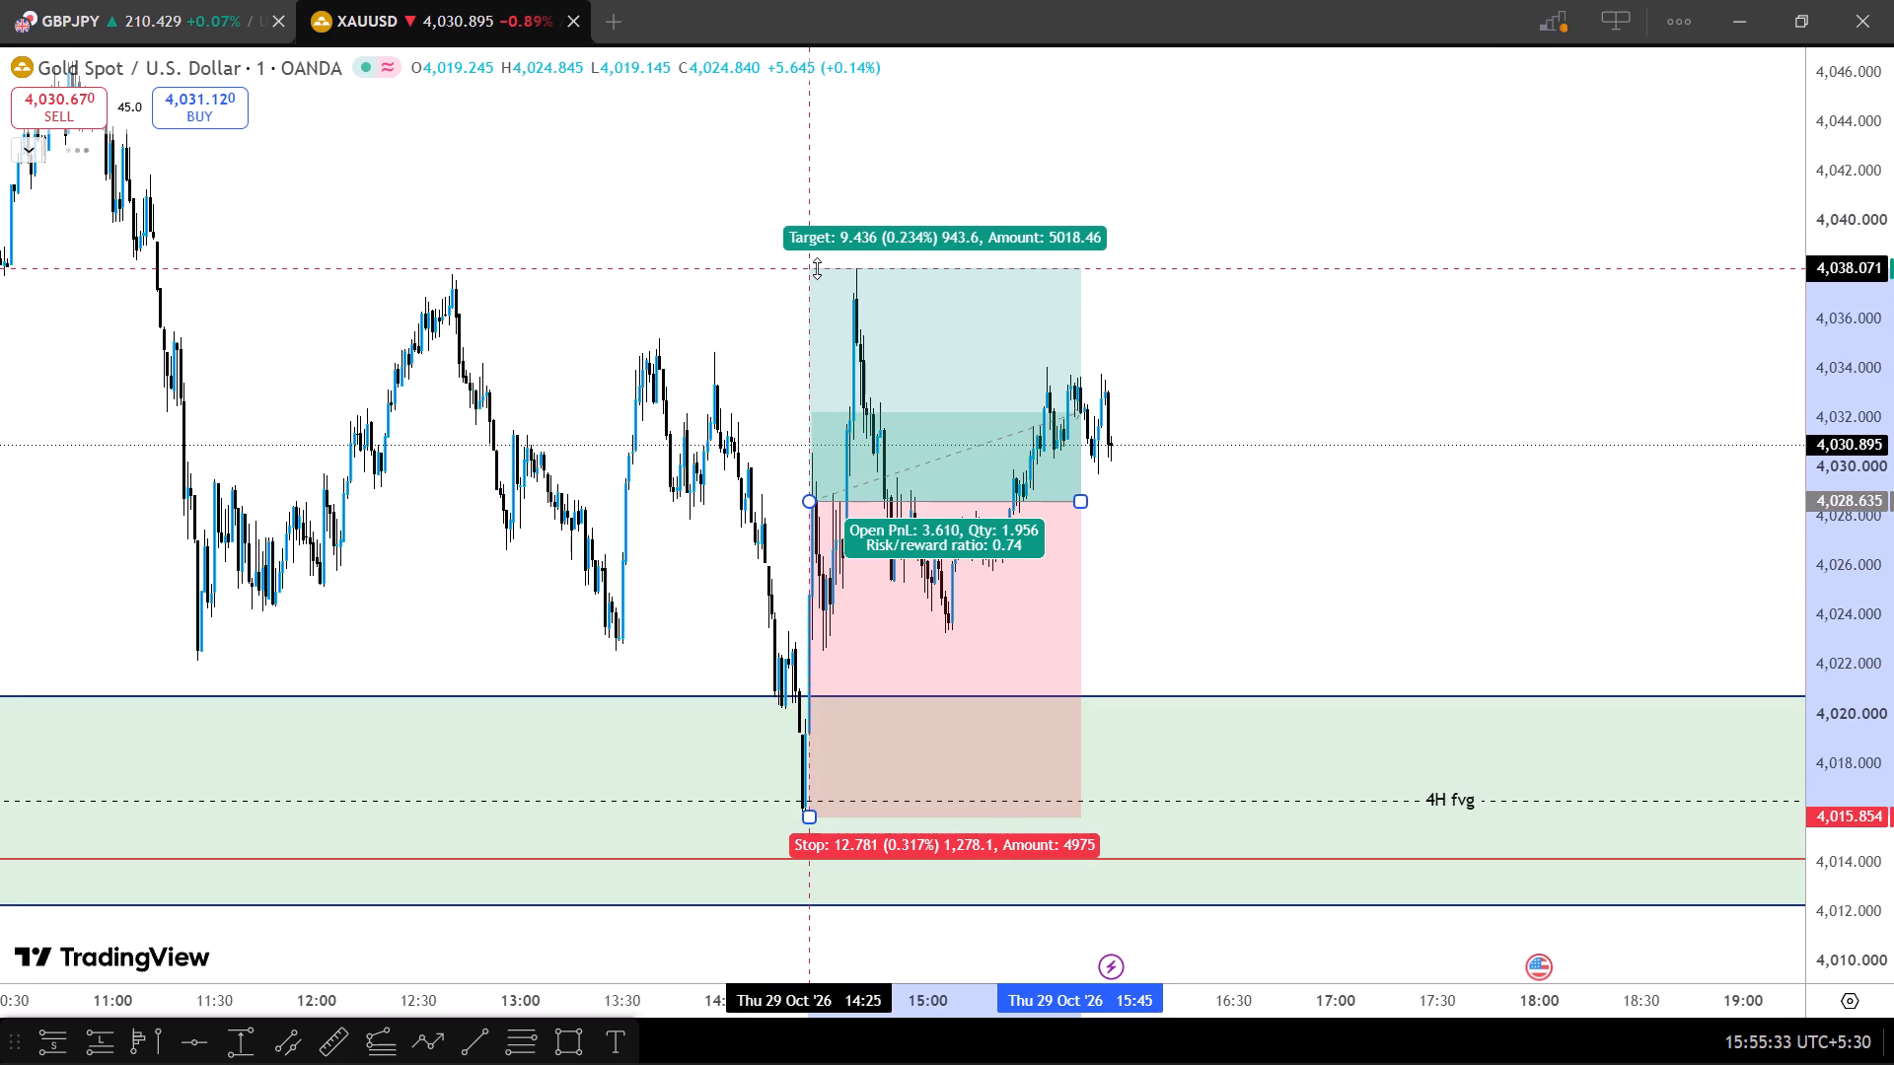
left_click_drag(817, 268, 817, 267)
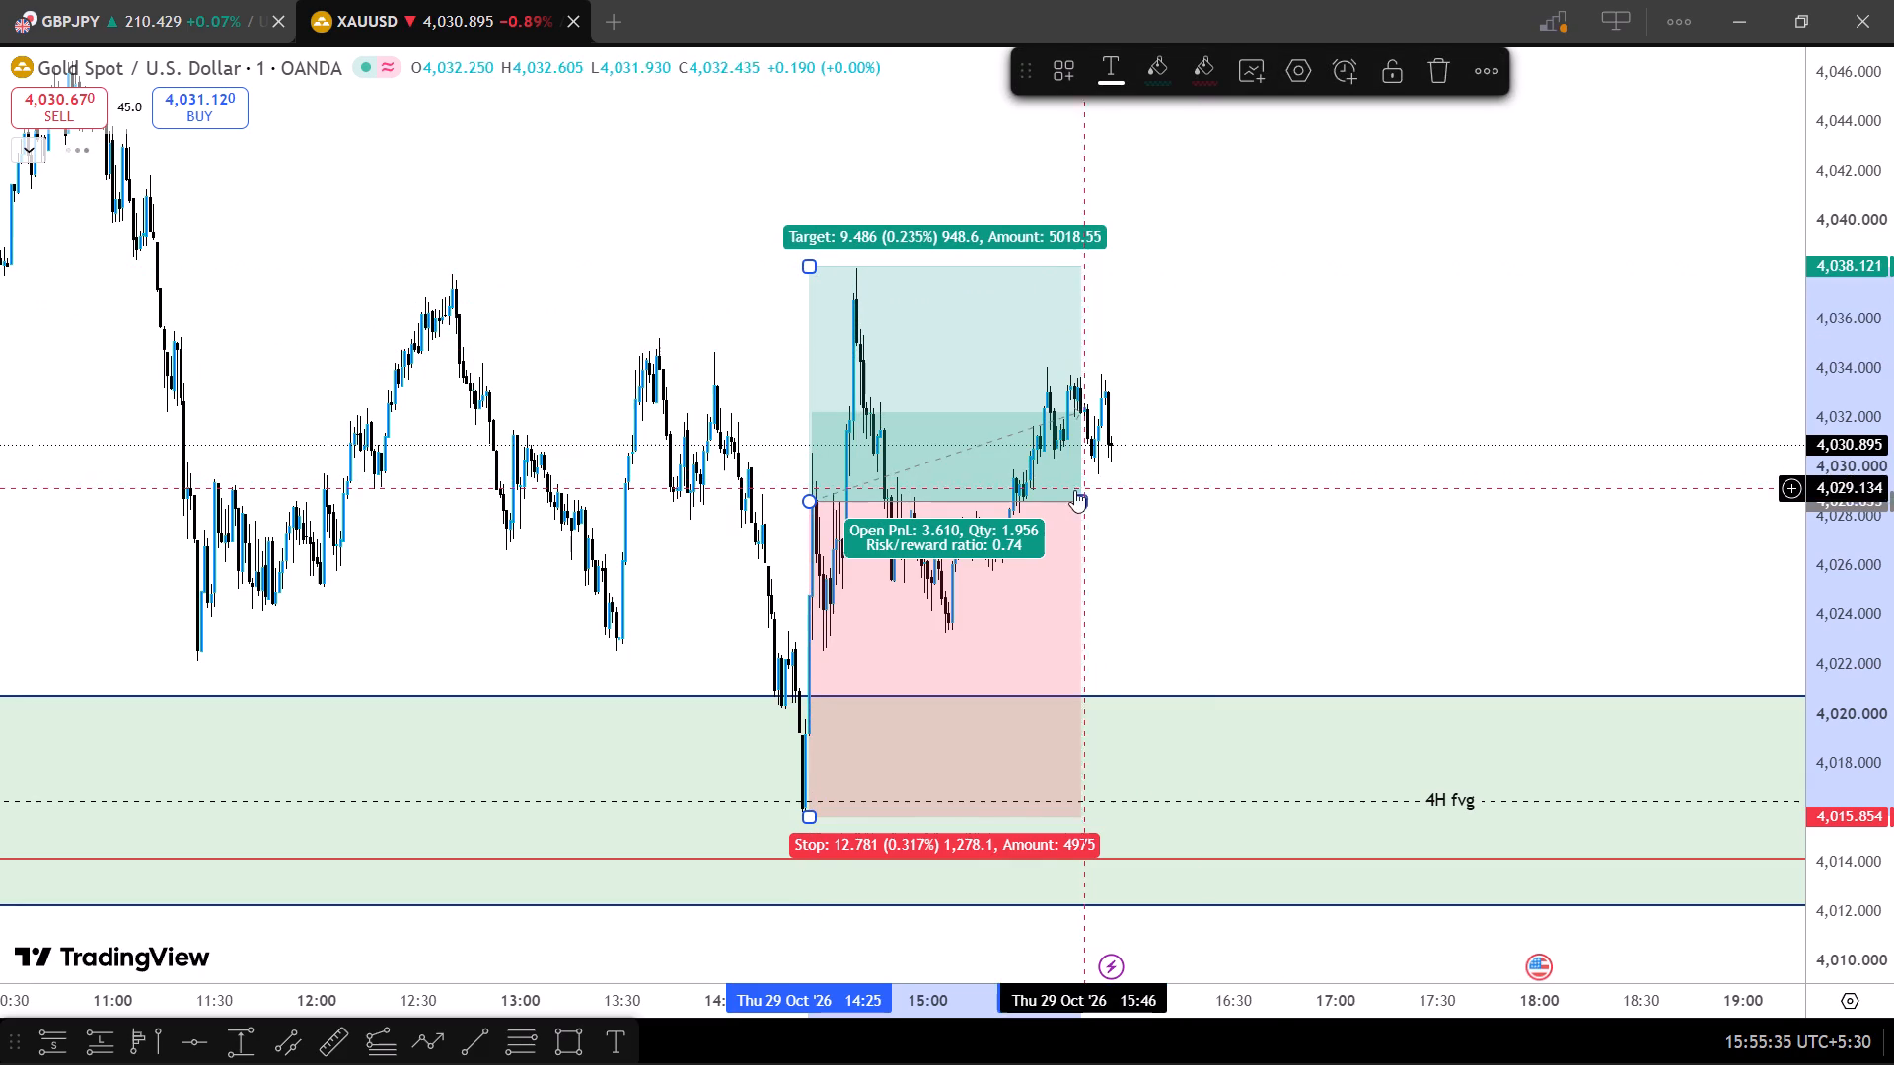
Extend the long position's end time to about 16:07, just past the latest candle.
left_click_drag(1078, 500, 1154, 503)
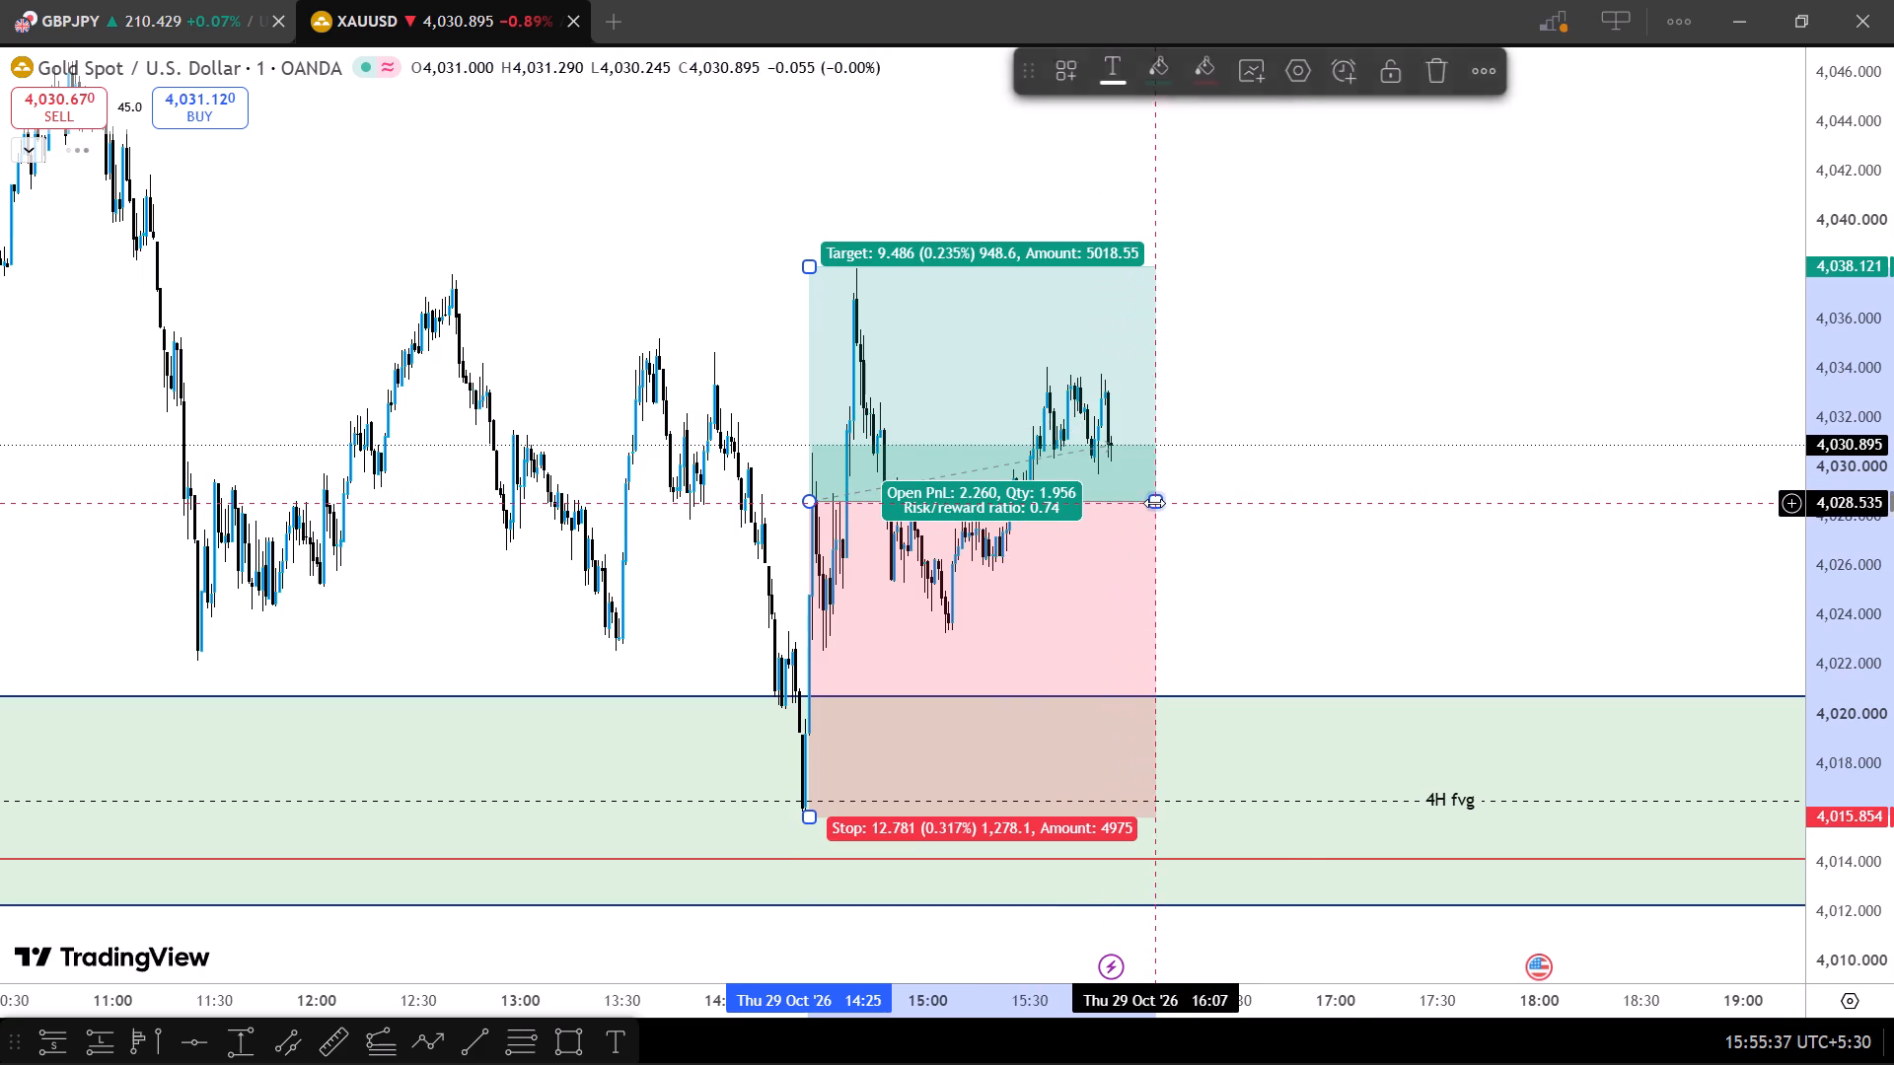
Examine the 1-minute price action around the long position, the preceding swing highs and lows, and the 4H fvg zone.
left_click_drag(1285, 534, 1176, 479)
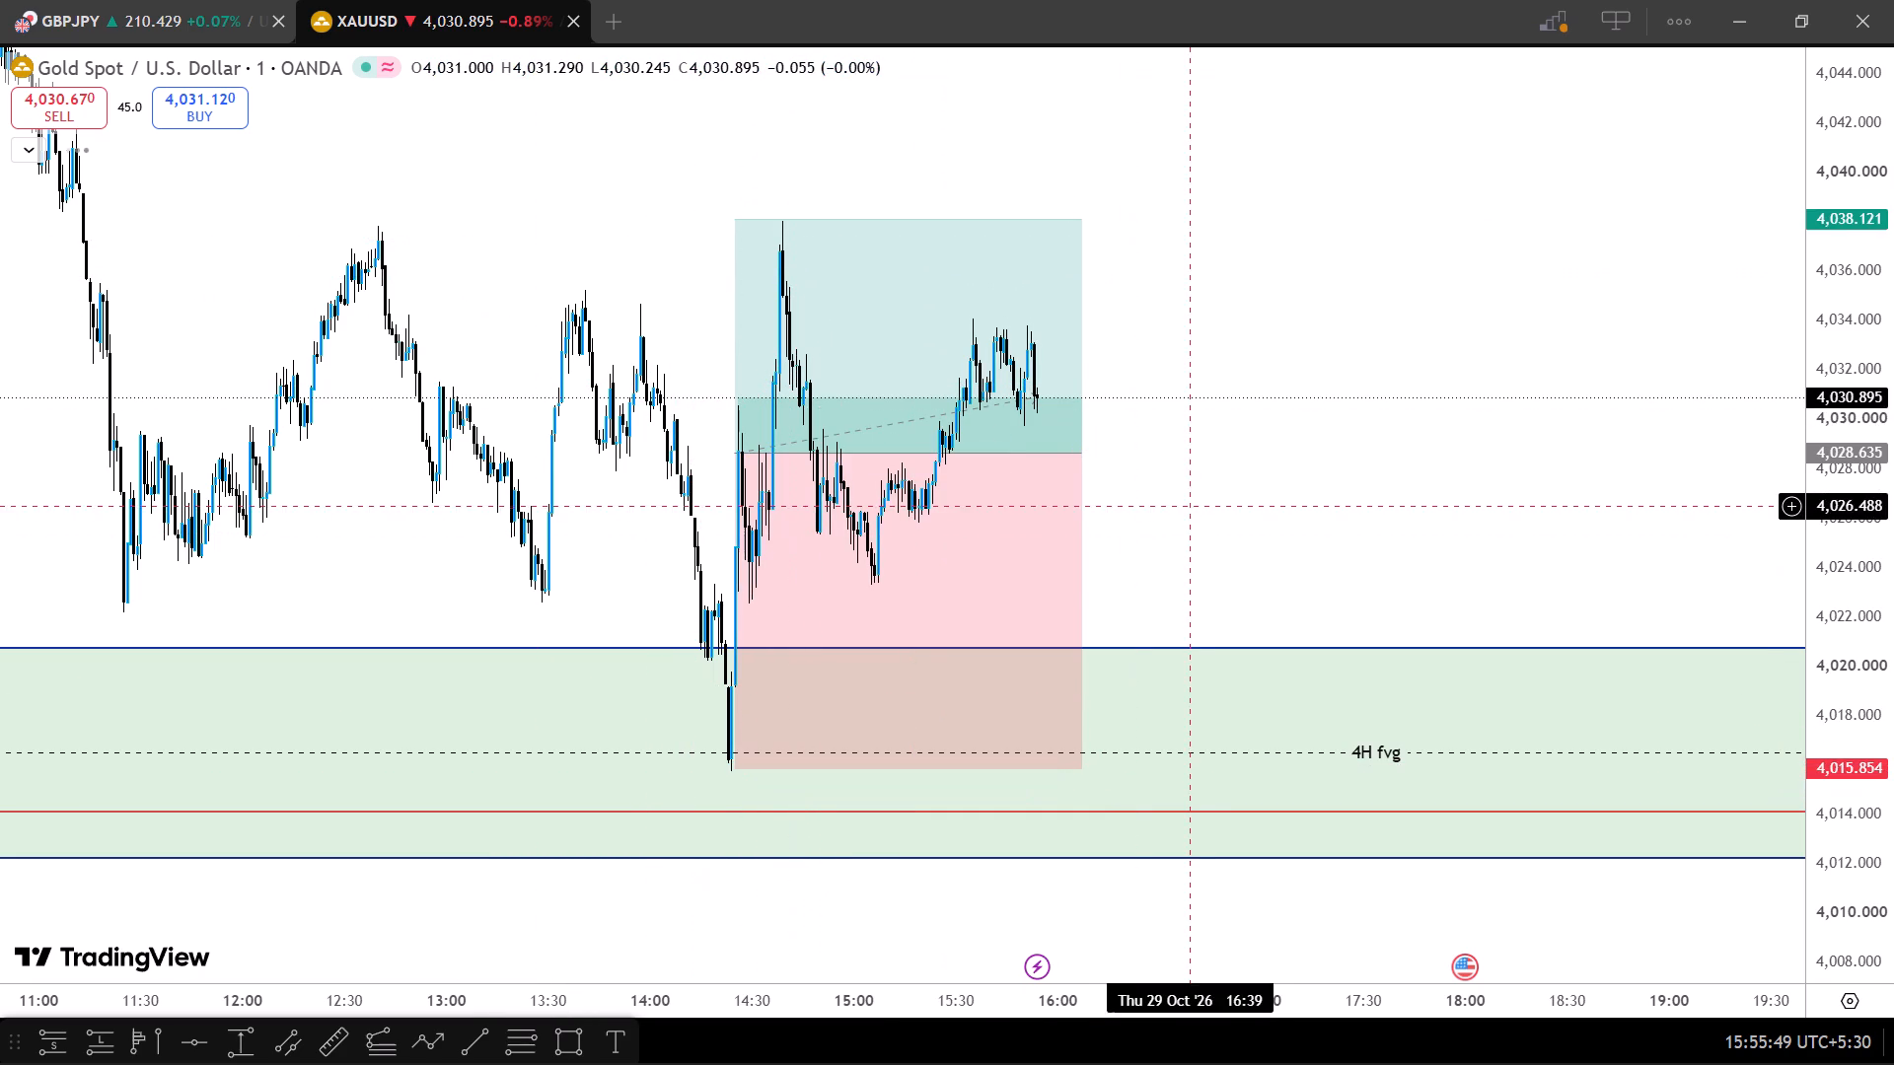
scroll(1153, 526, "up", 1)
scroll(1153, 526, "right", 2)
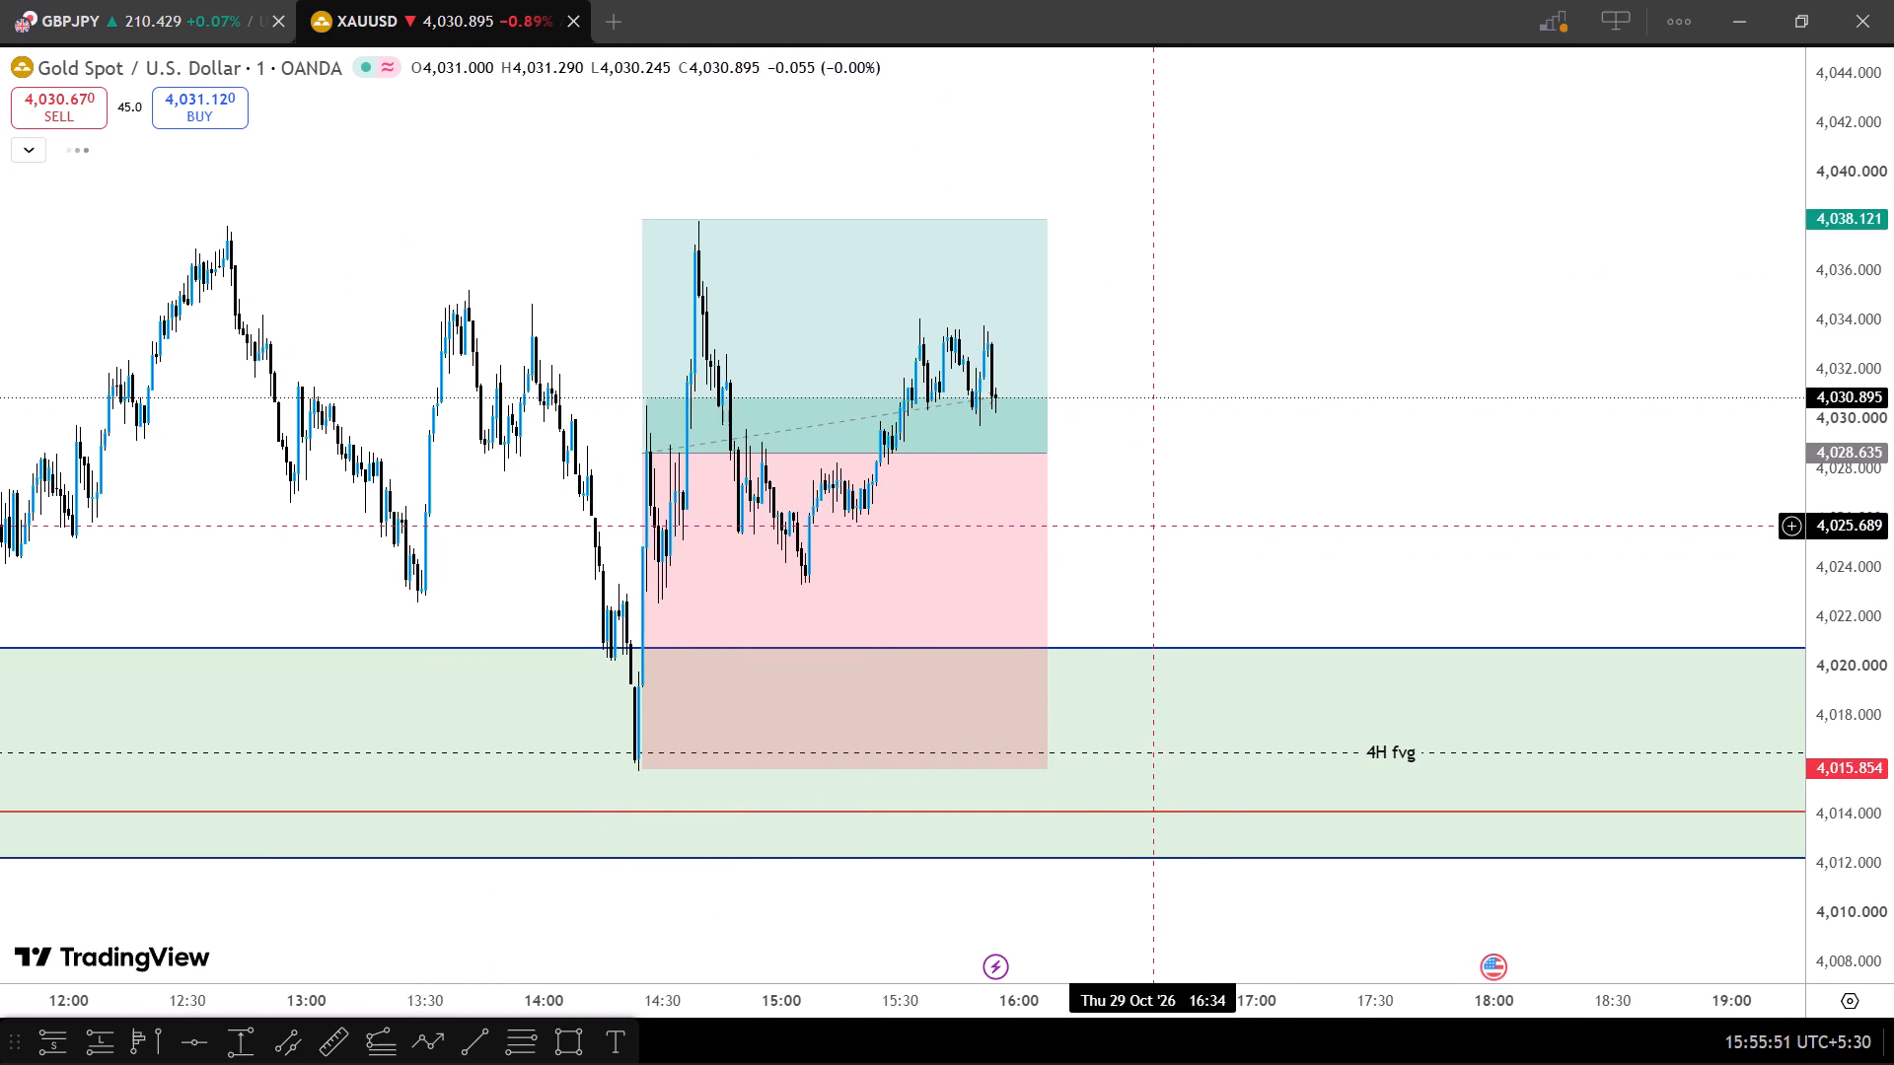
scroll(1153, 526, "right", 1)
left_click_drag(1153, 526, 1330, 540)
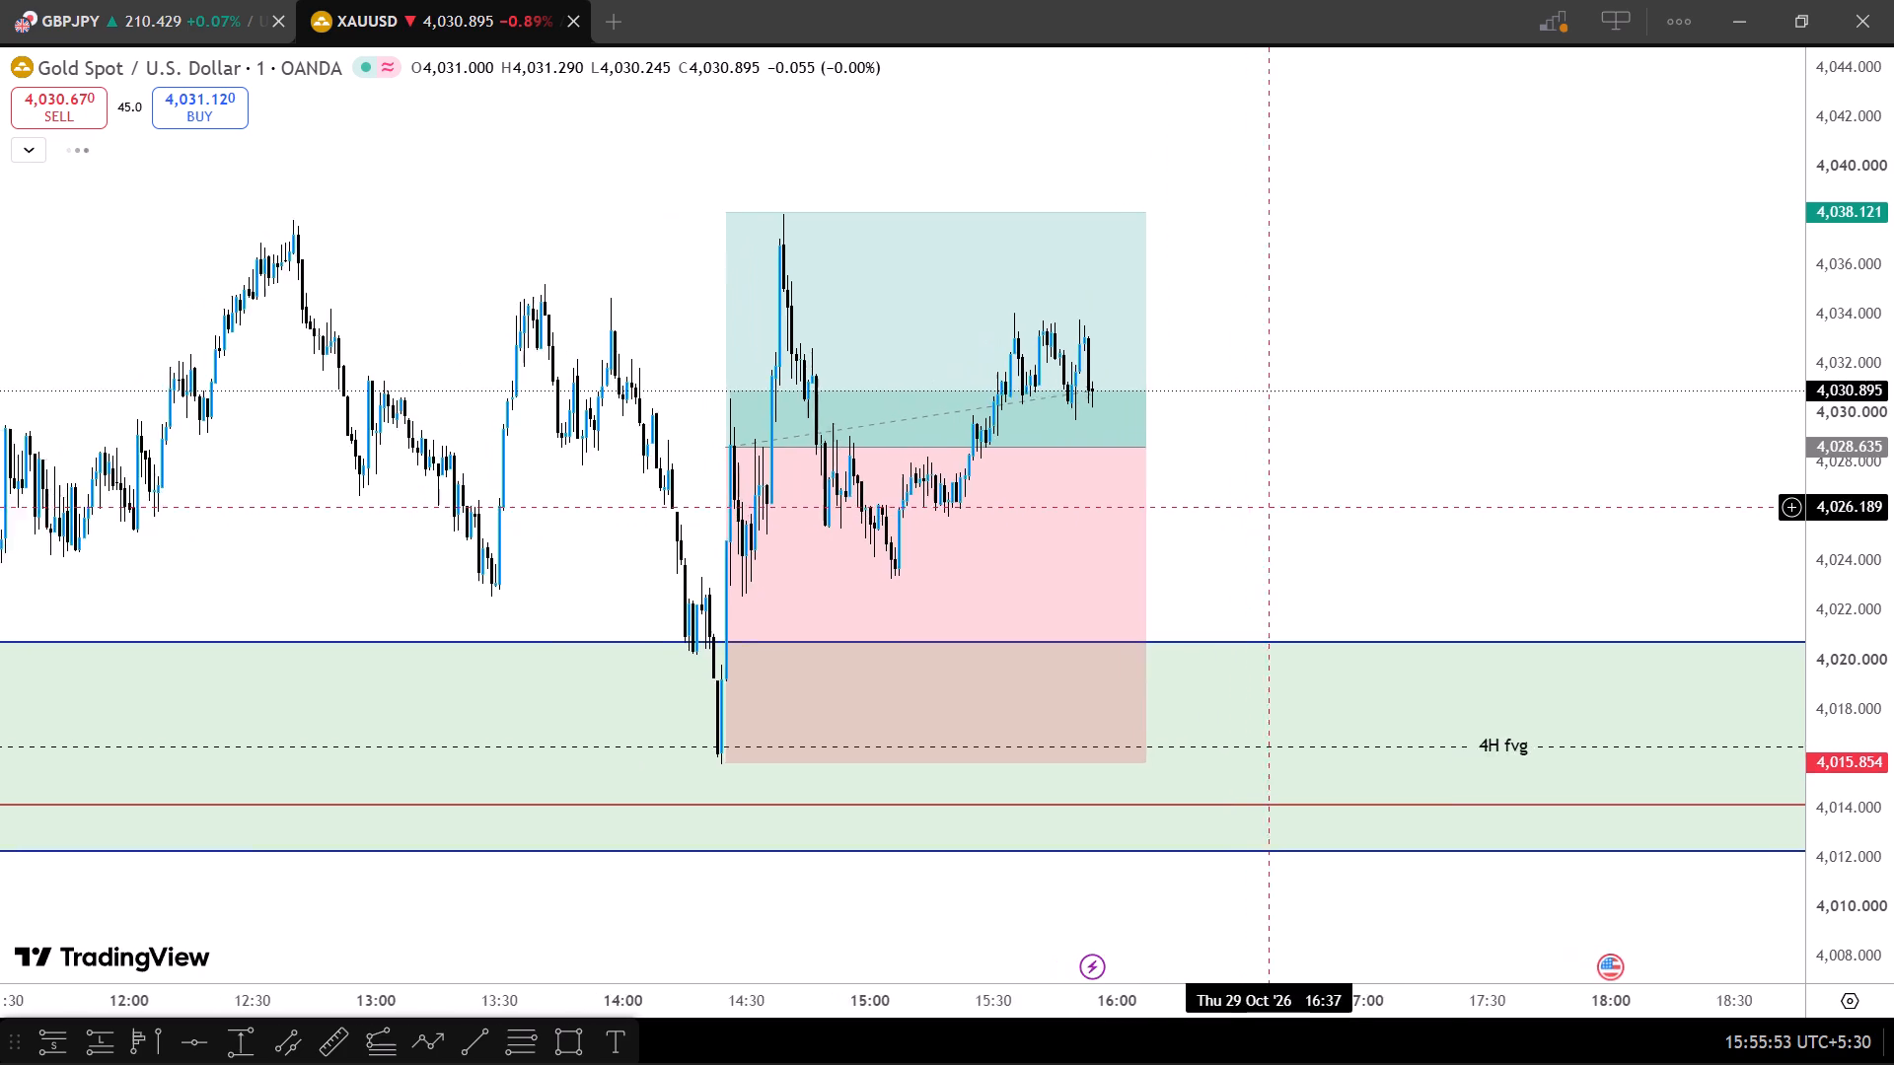
left_click_drag(1330, 540, 1367, 592)
left_click_drag(1367, 592, 1607, 882)
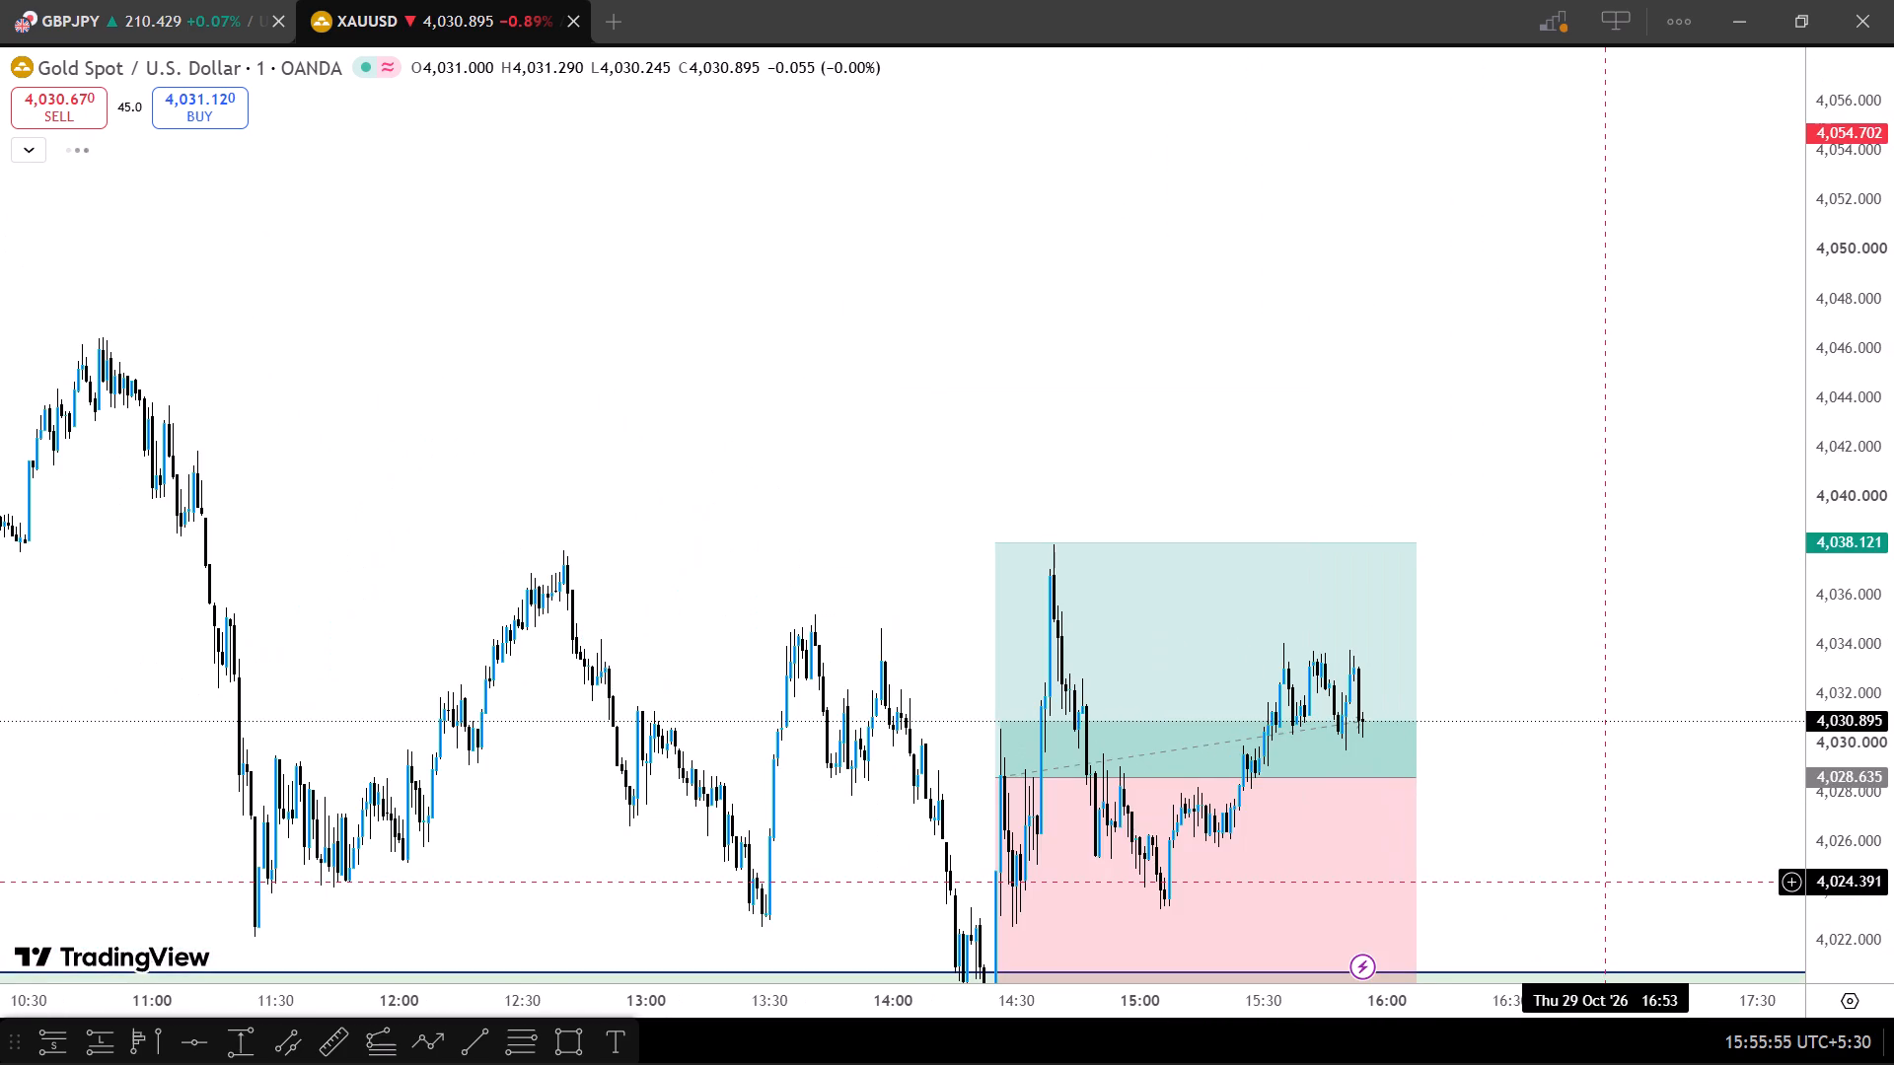
left_click(1639, 774)
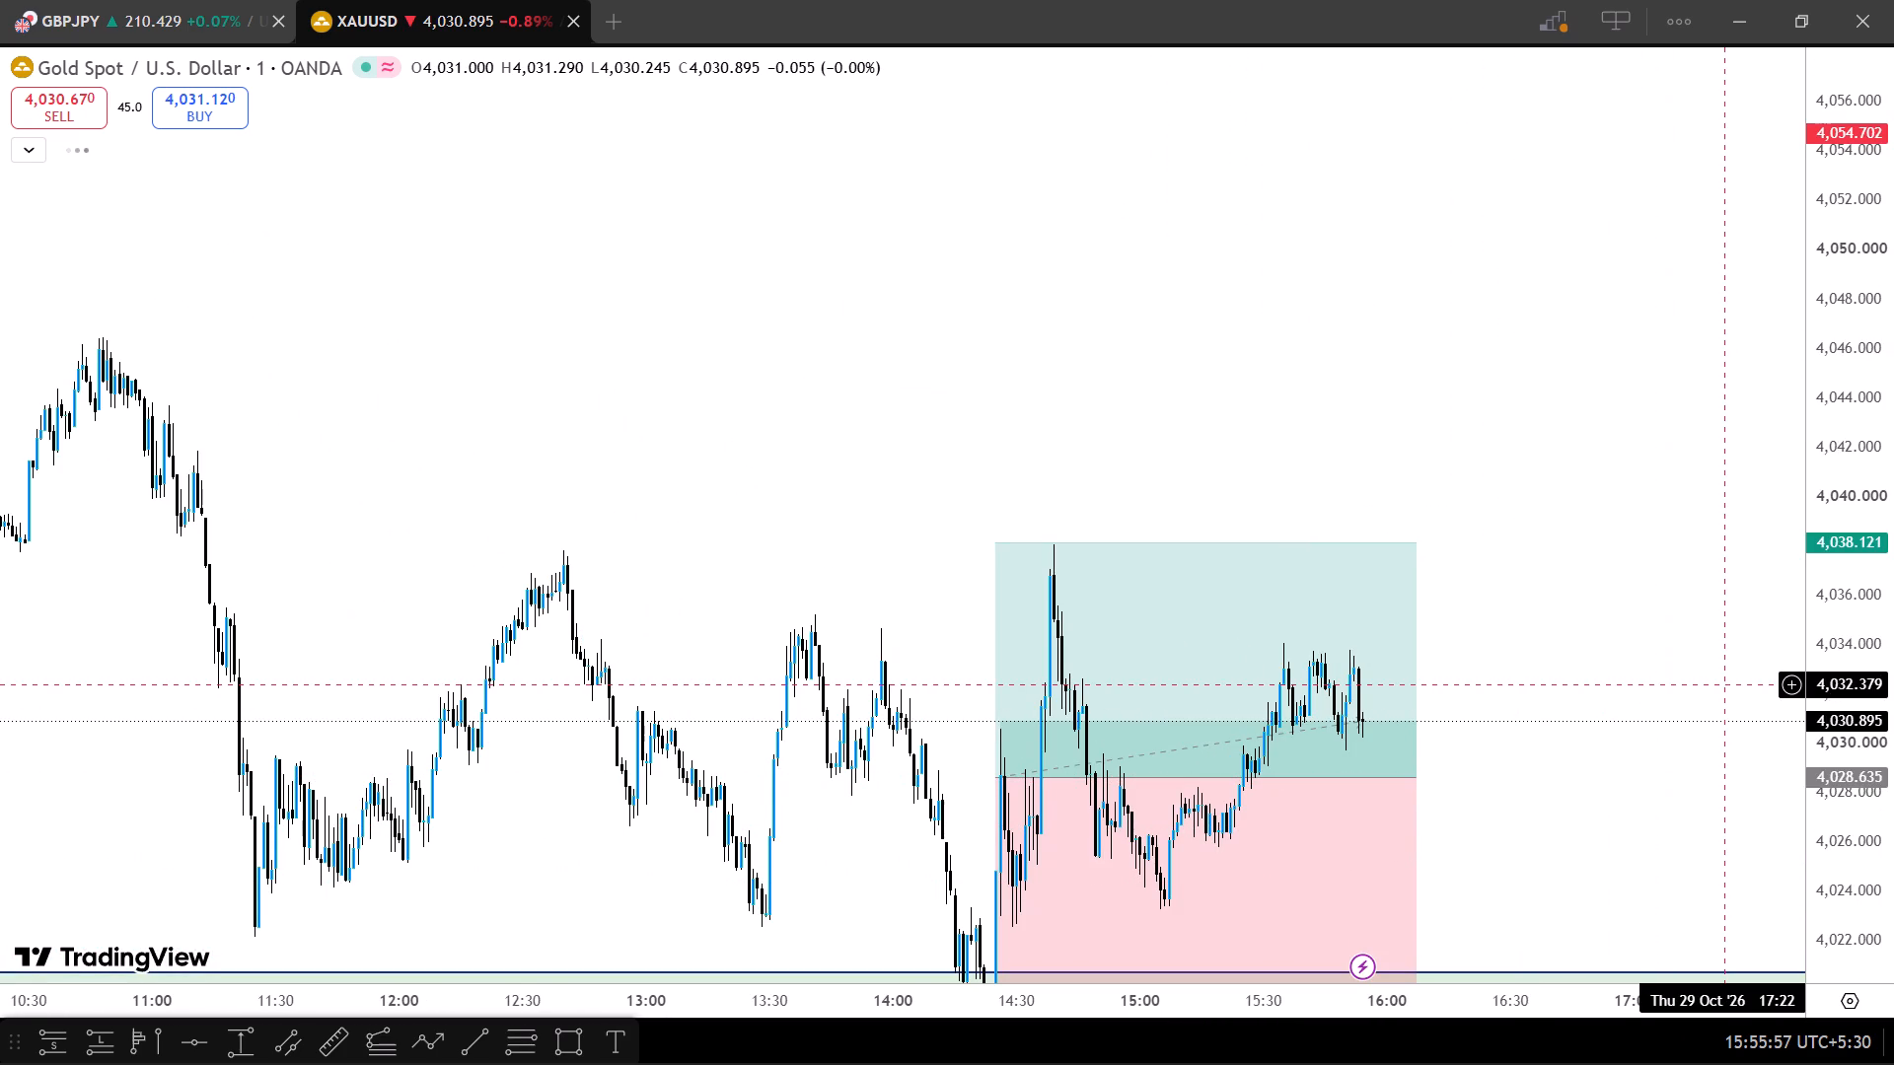
left_click_drag(1525, 700, 1548, 574)
scroll(1548, 574, "down", 1)
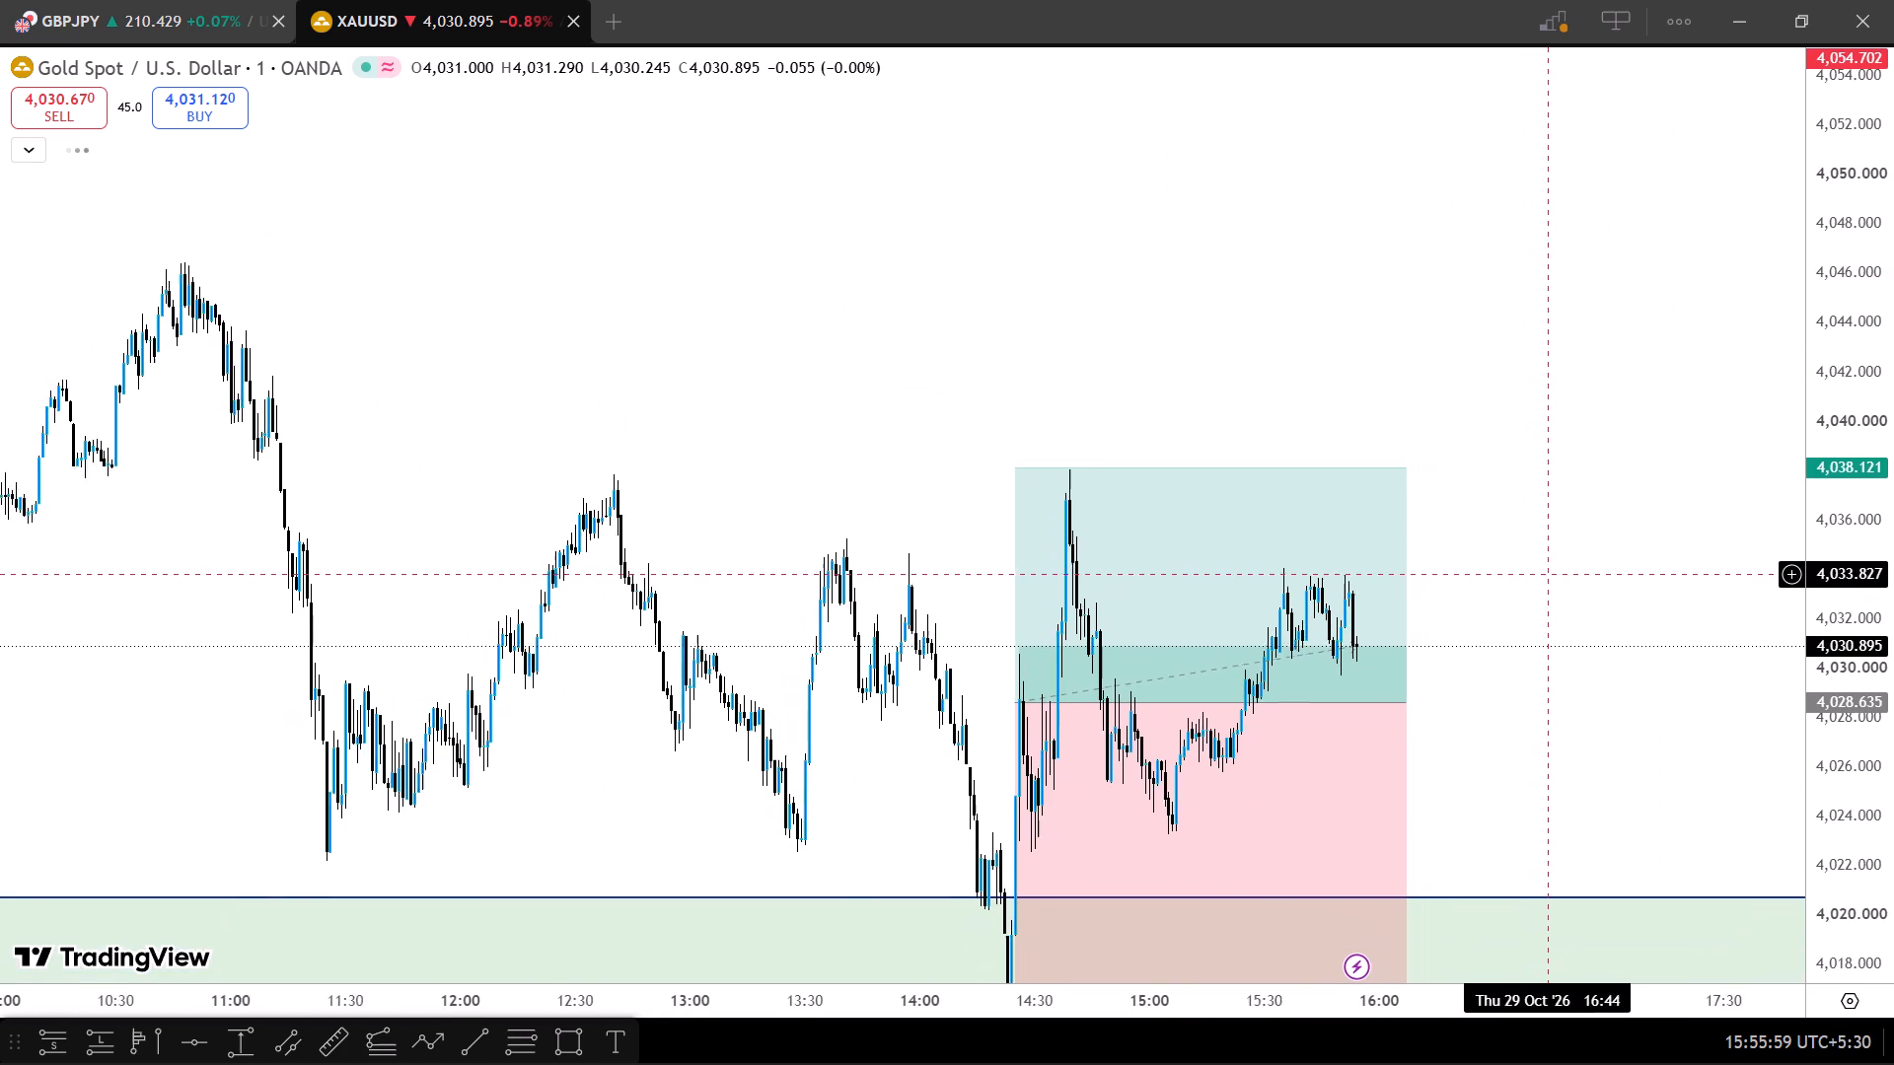
left_click_drag(1456, 775, 1476, 602)
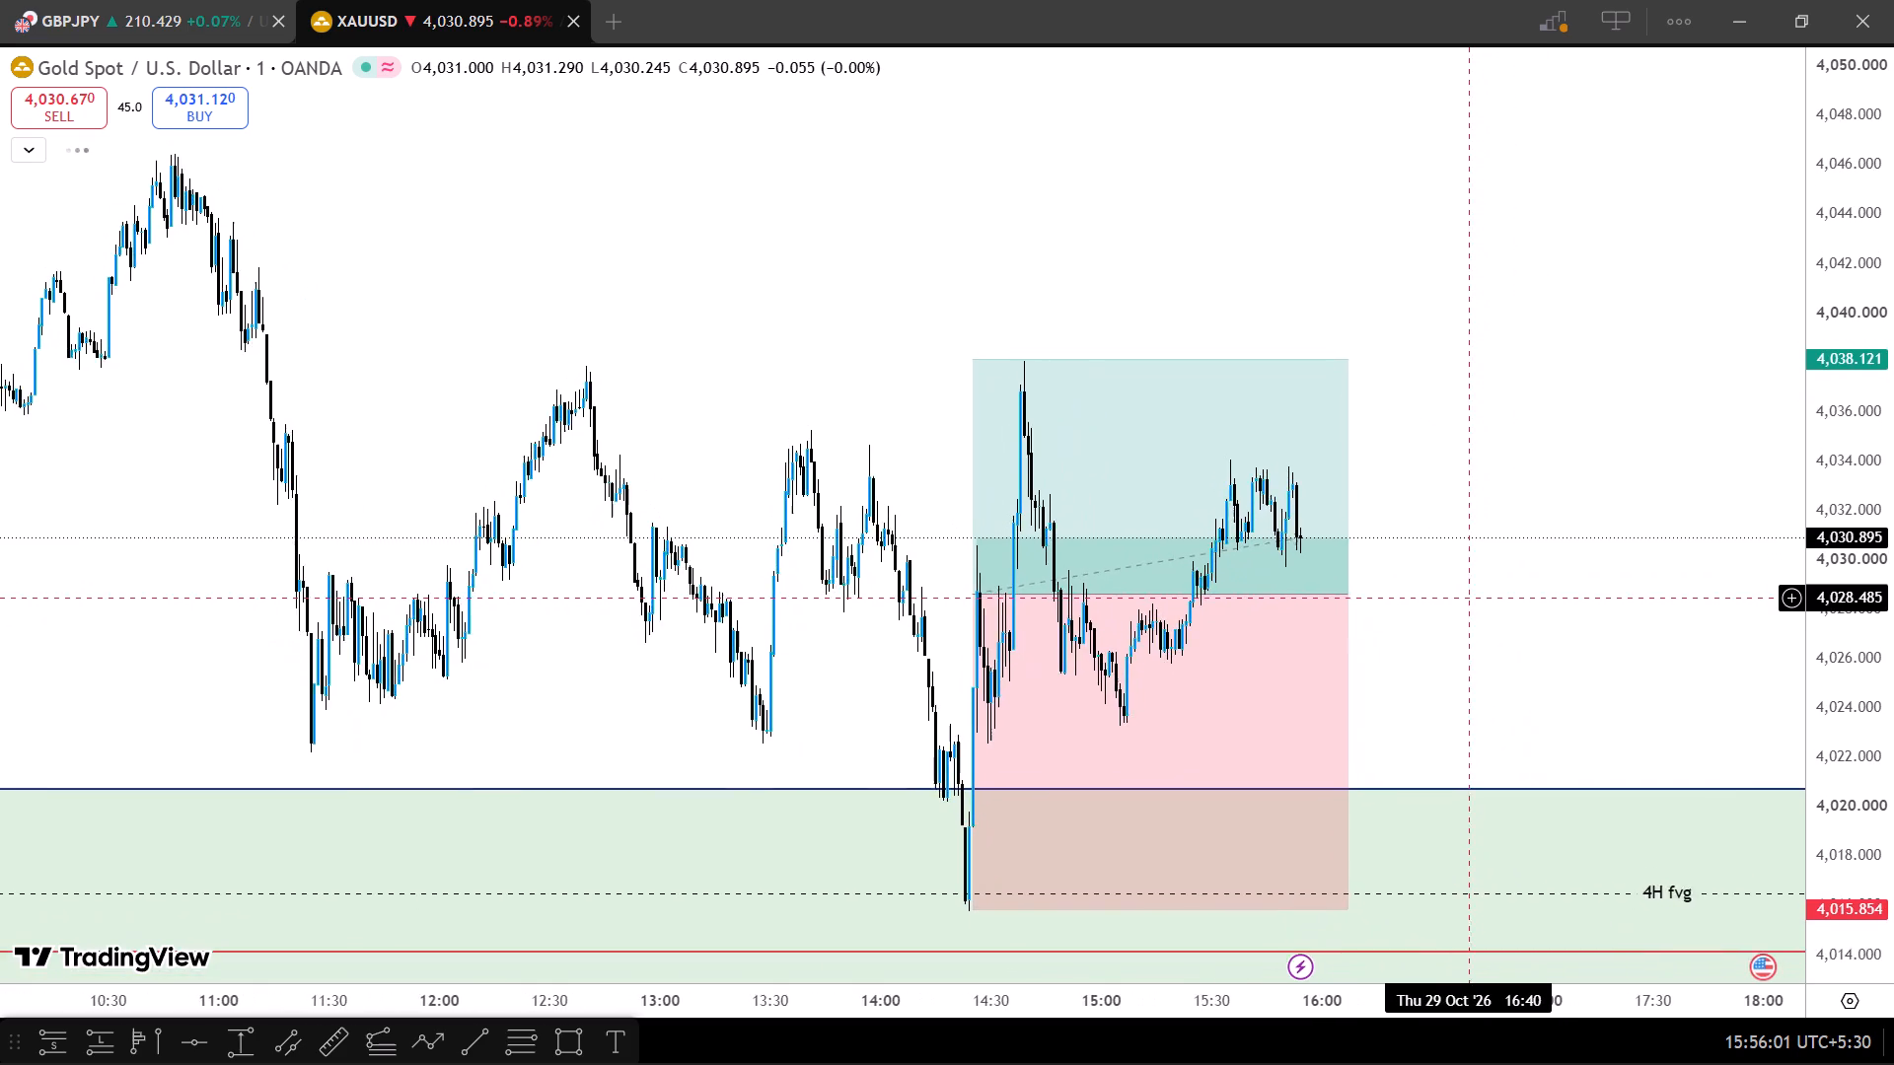
left_click_drag(1476, 602, 1456, 608)
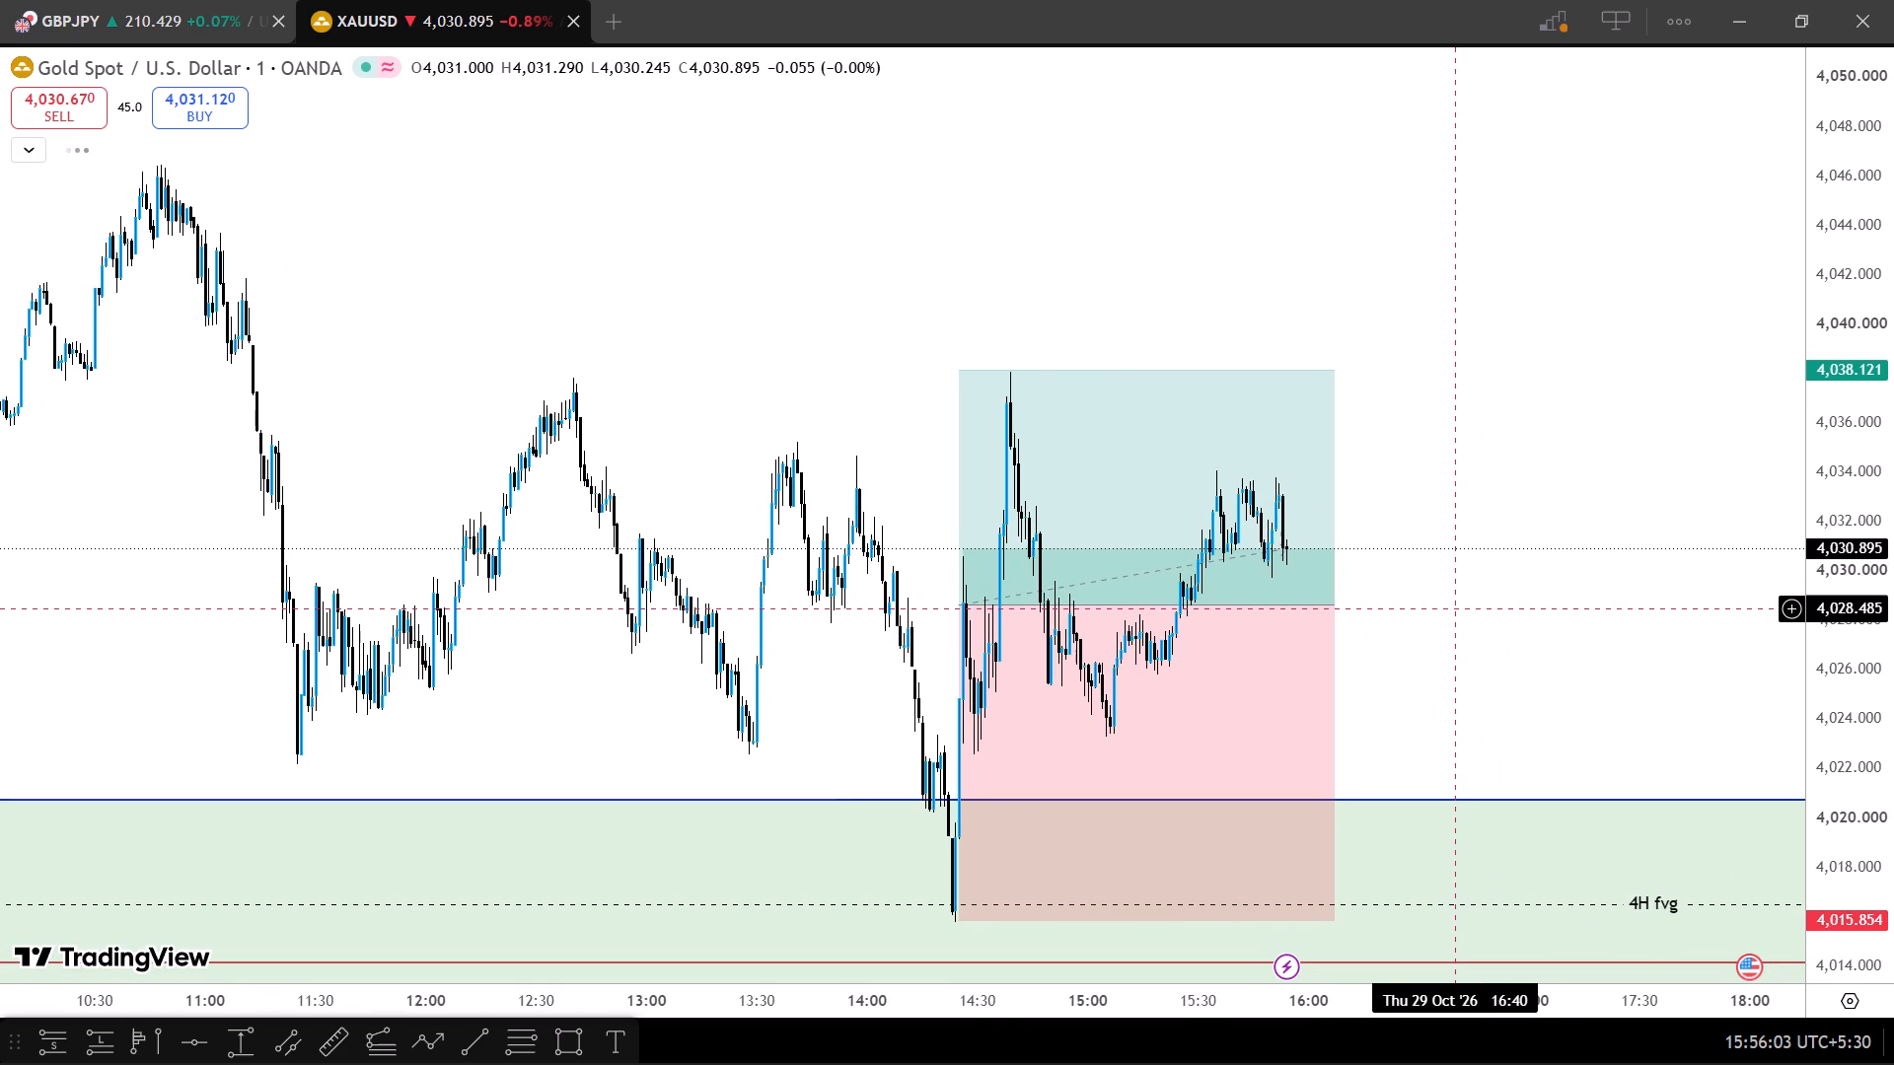
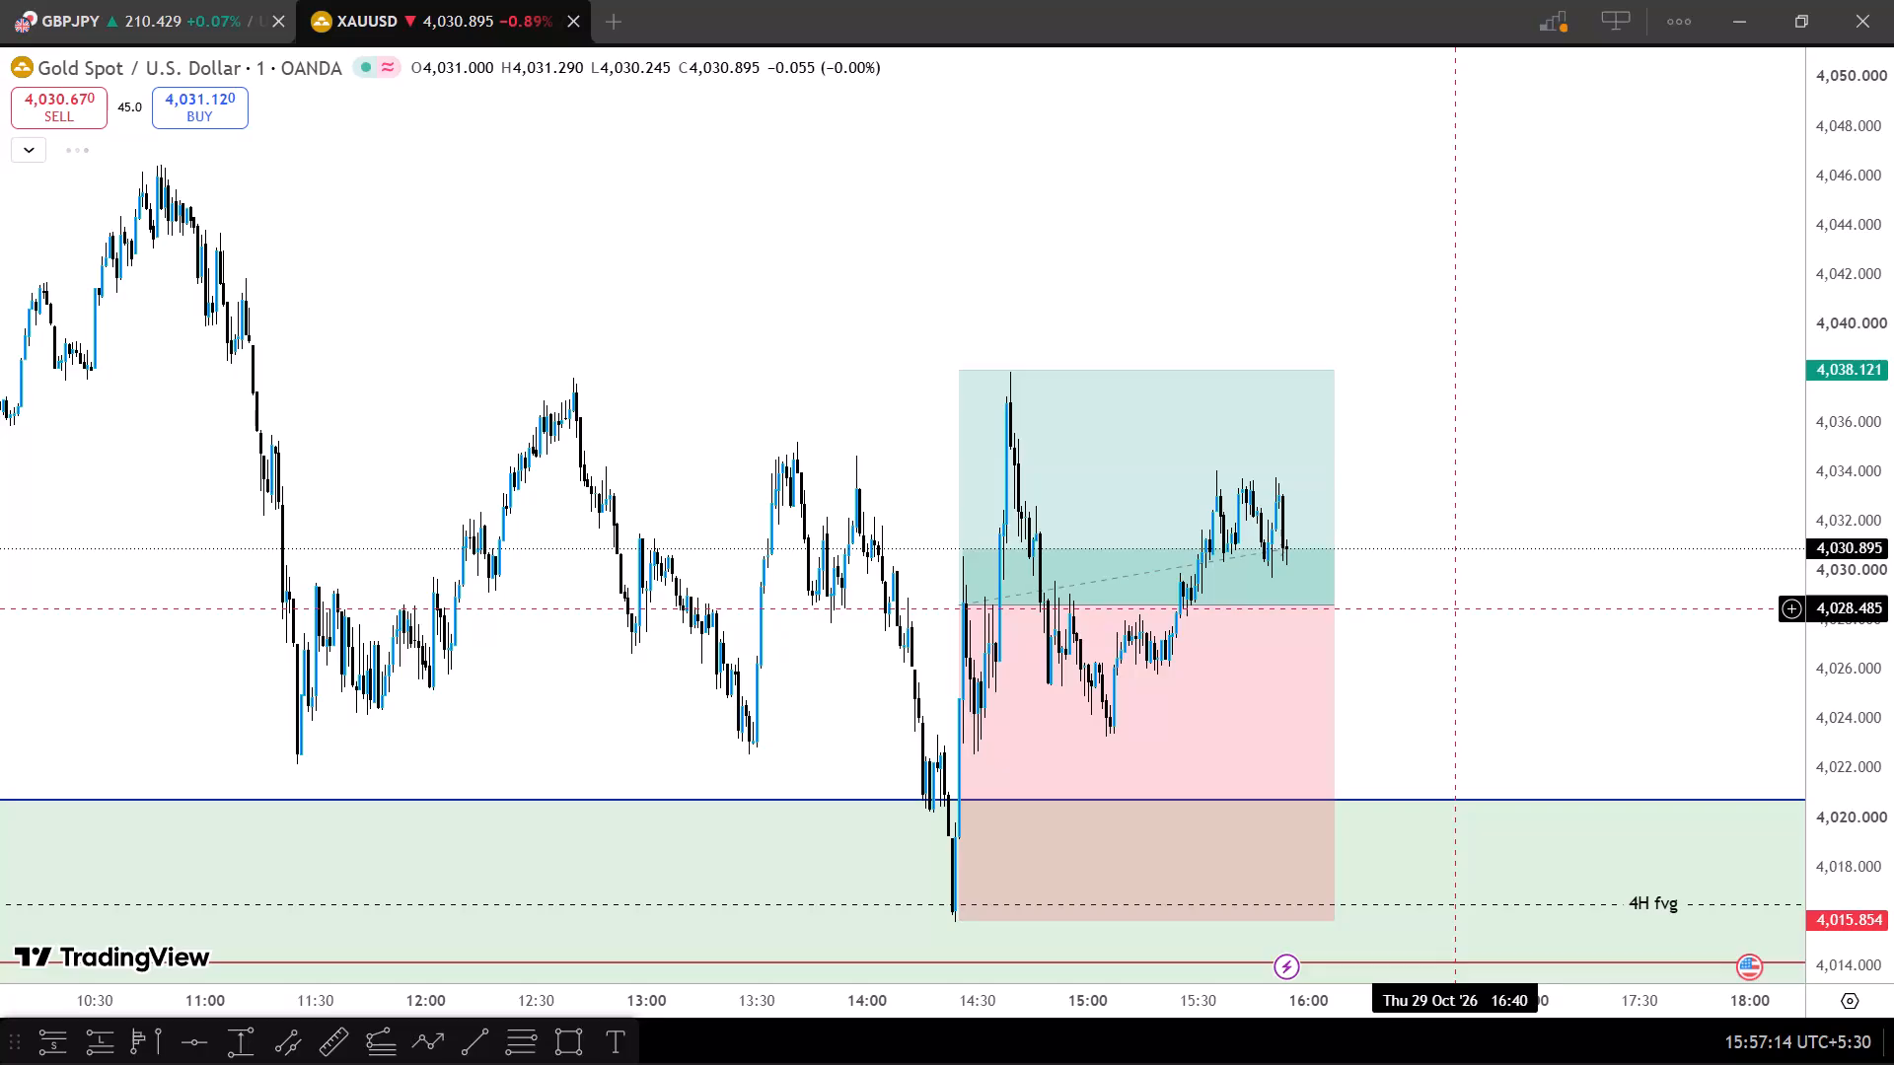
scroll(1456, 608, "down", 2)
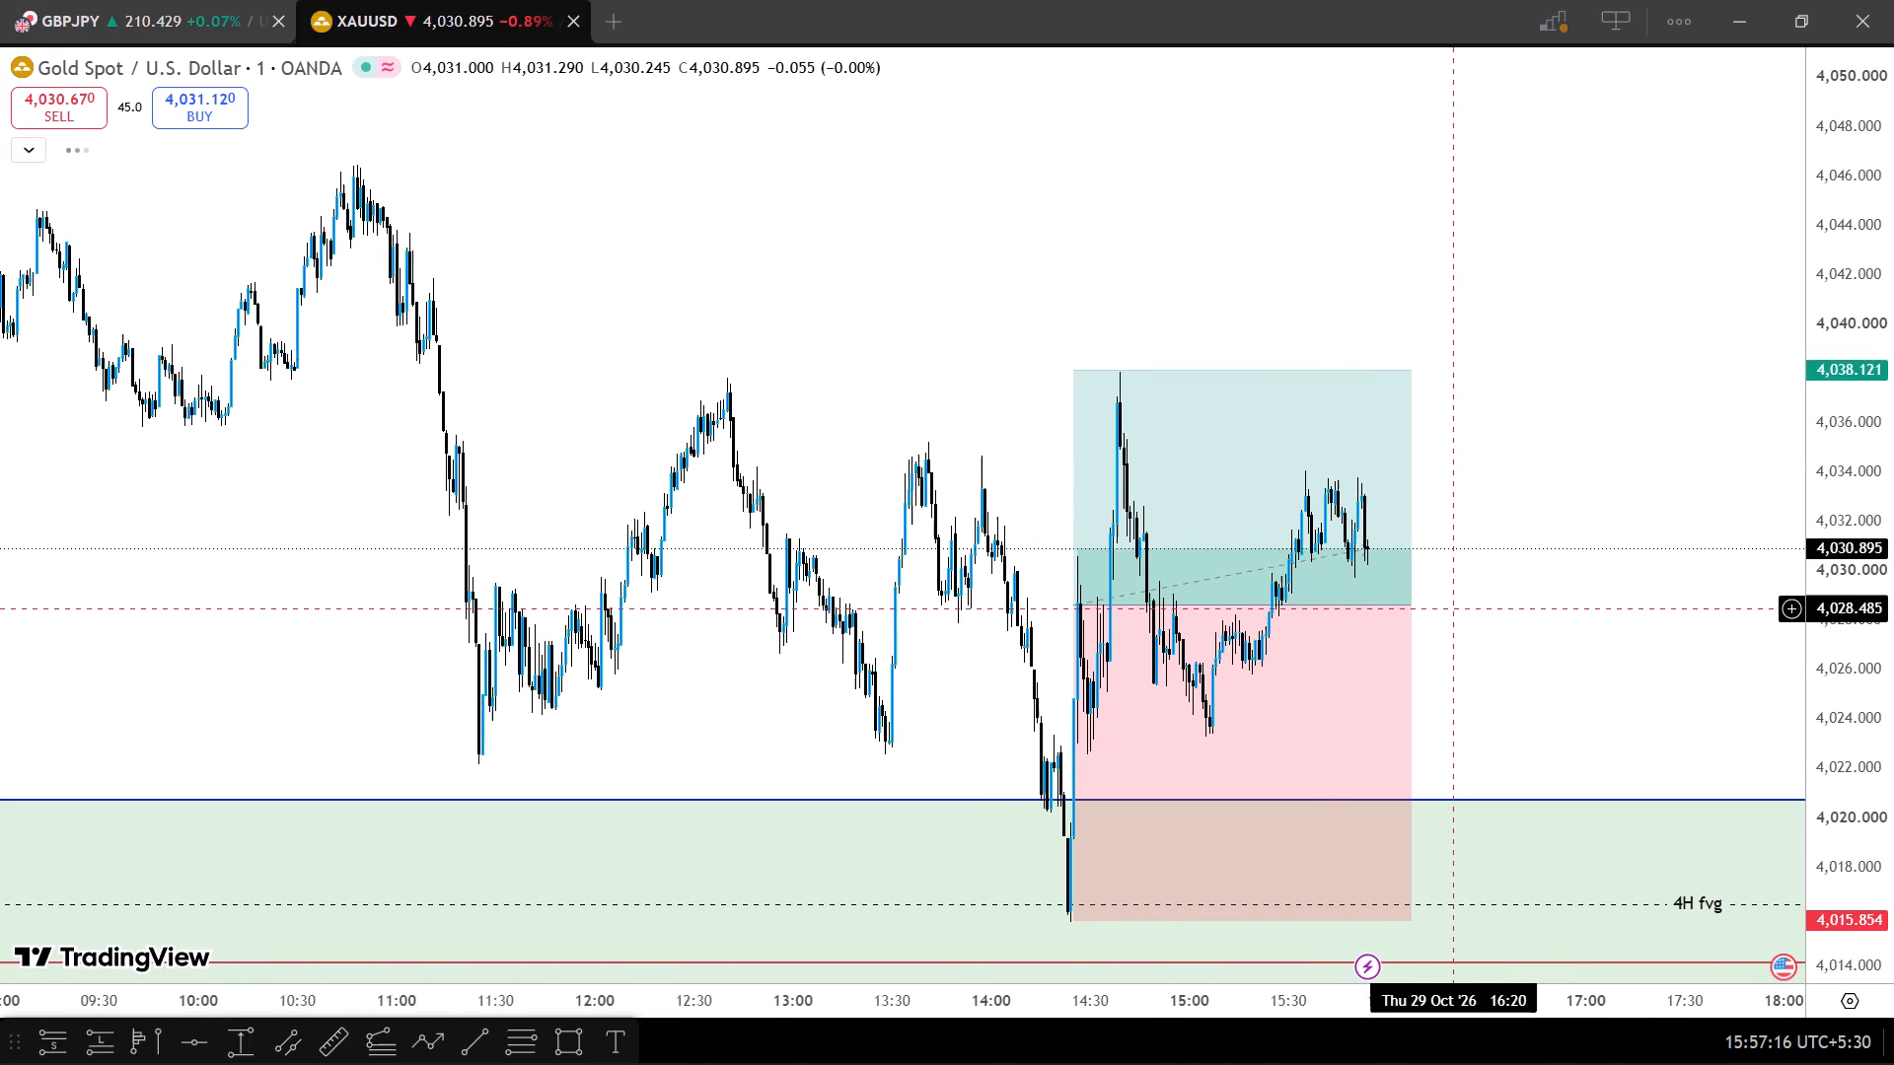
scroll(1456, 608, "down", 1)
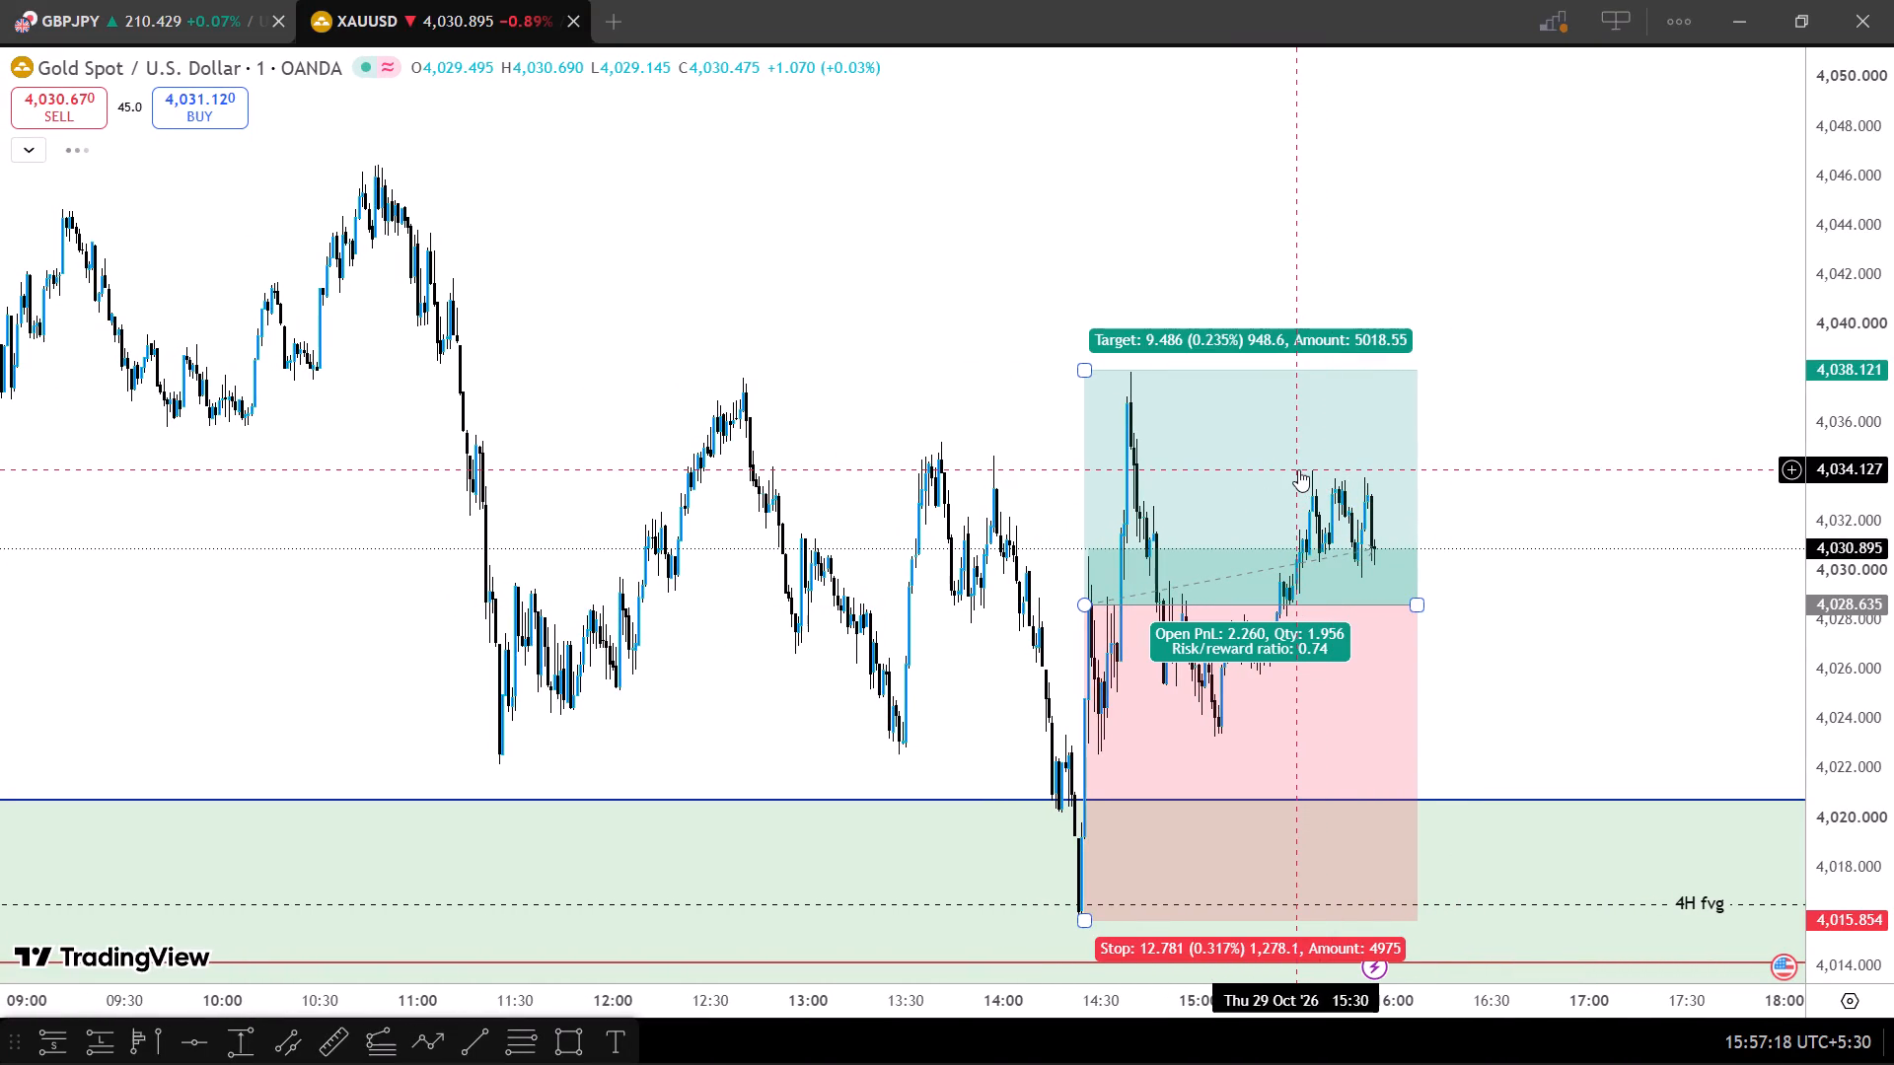
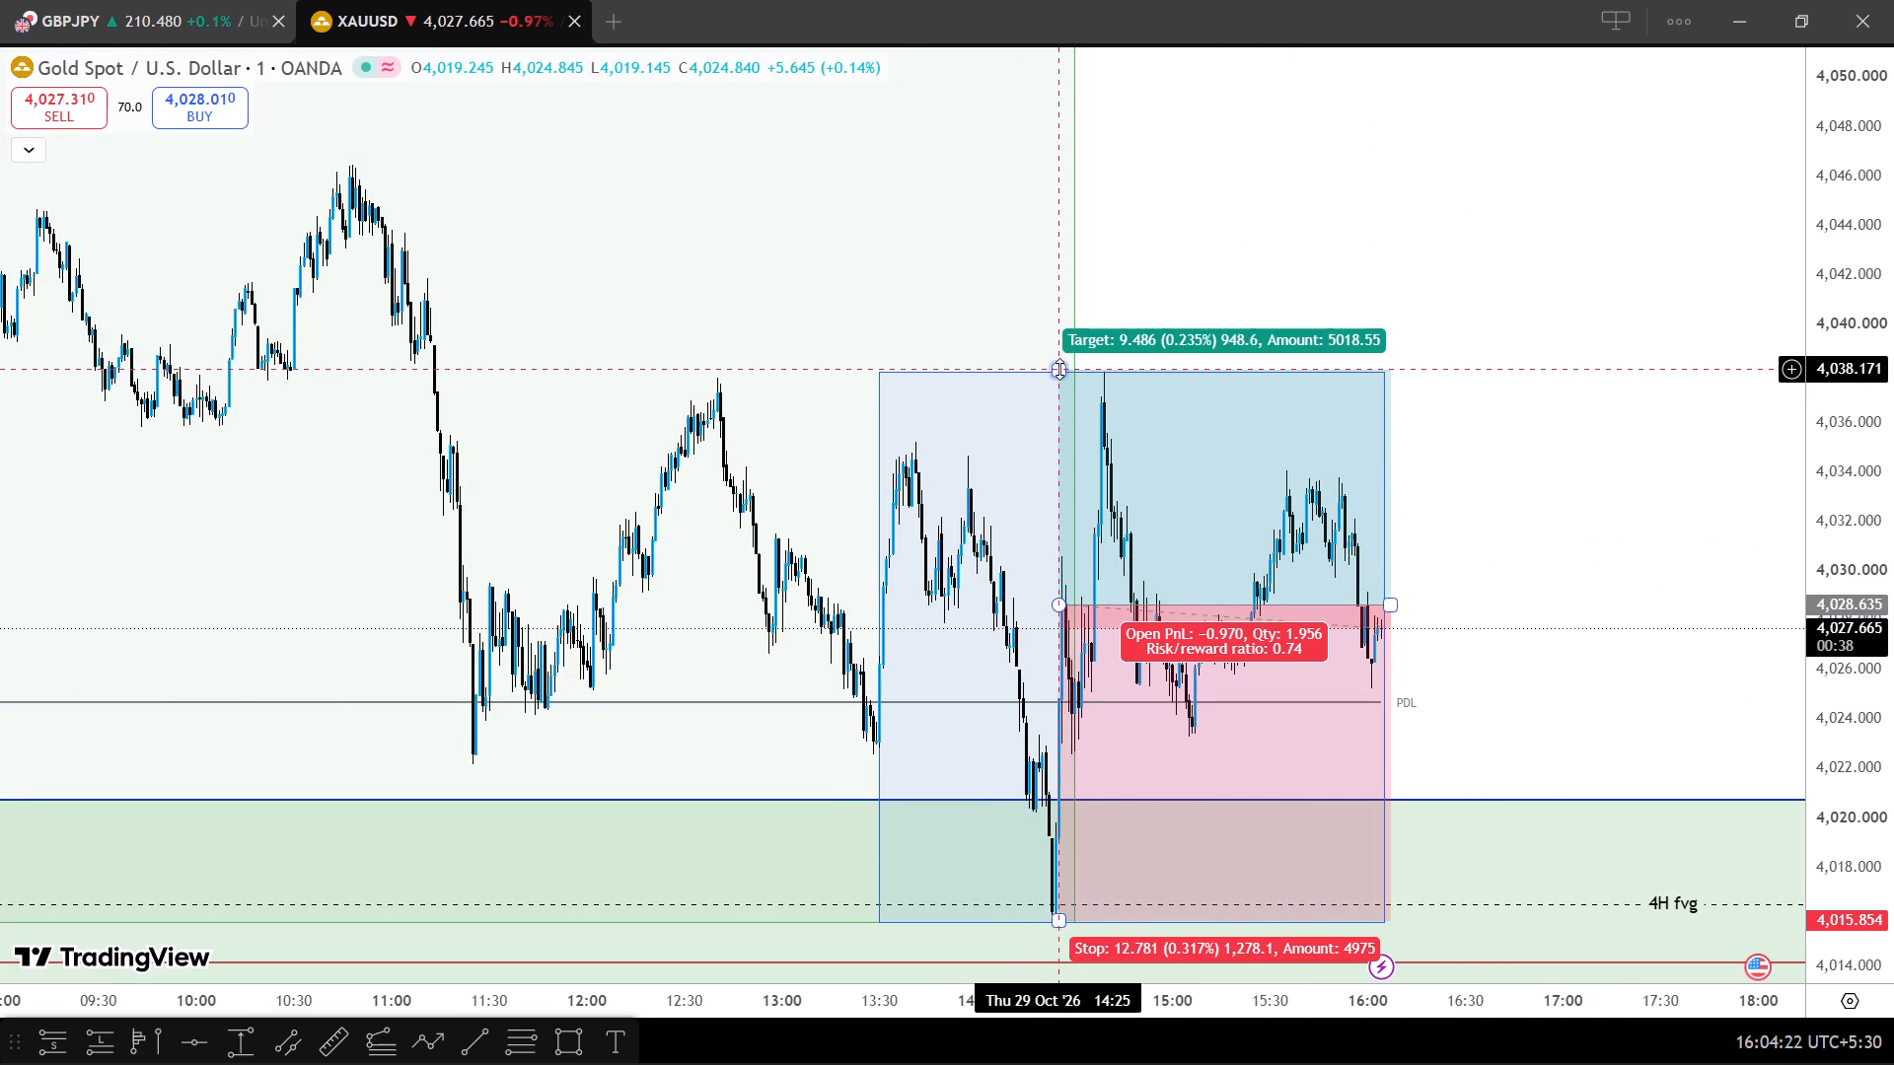
Raise the XAUUSD long position's target to about 4,043.8.
left_click_drag(1059, 369, 1078, 230)
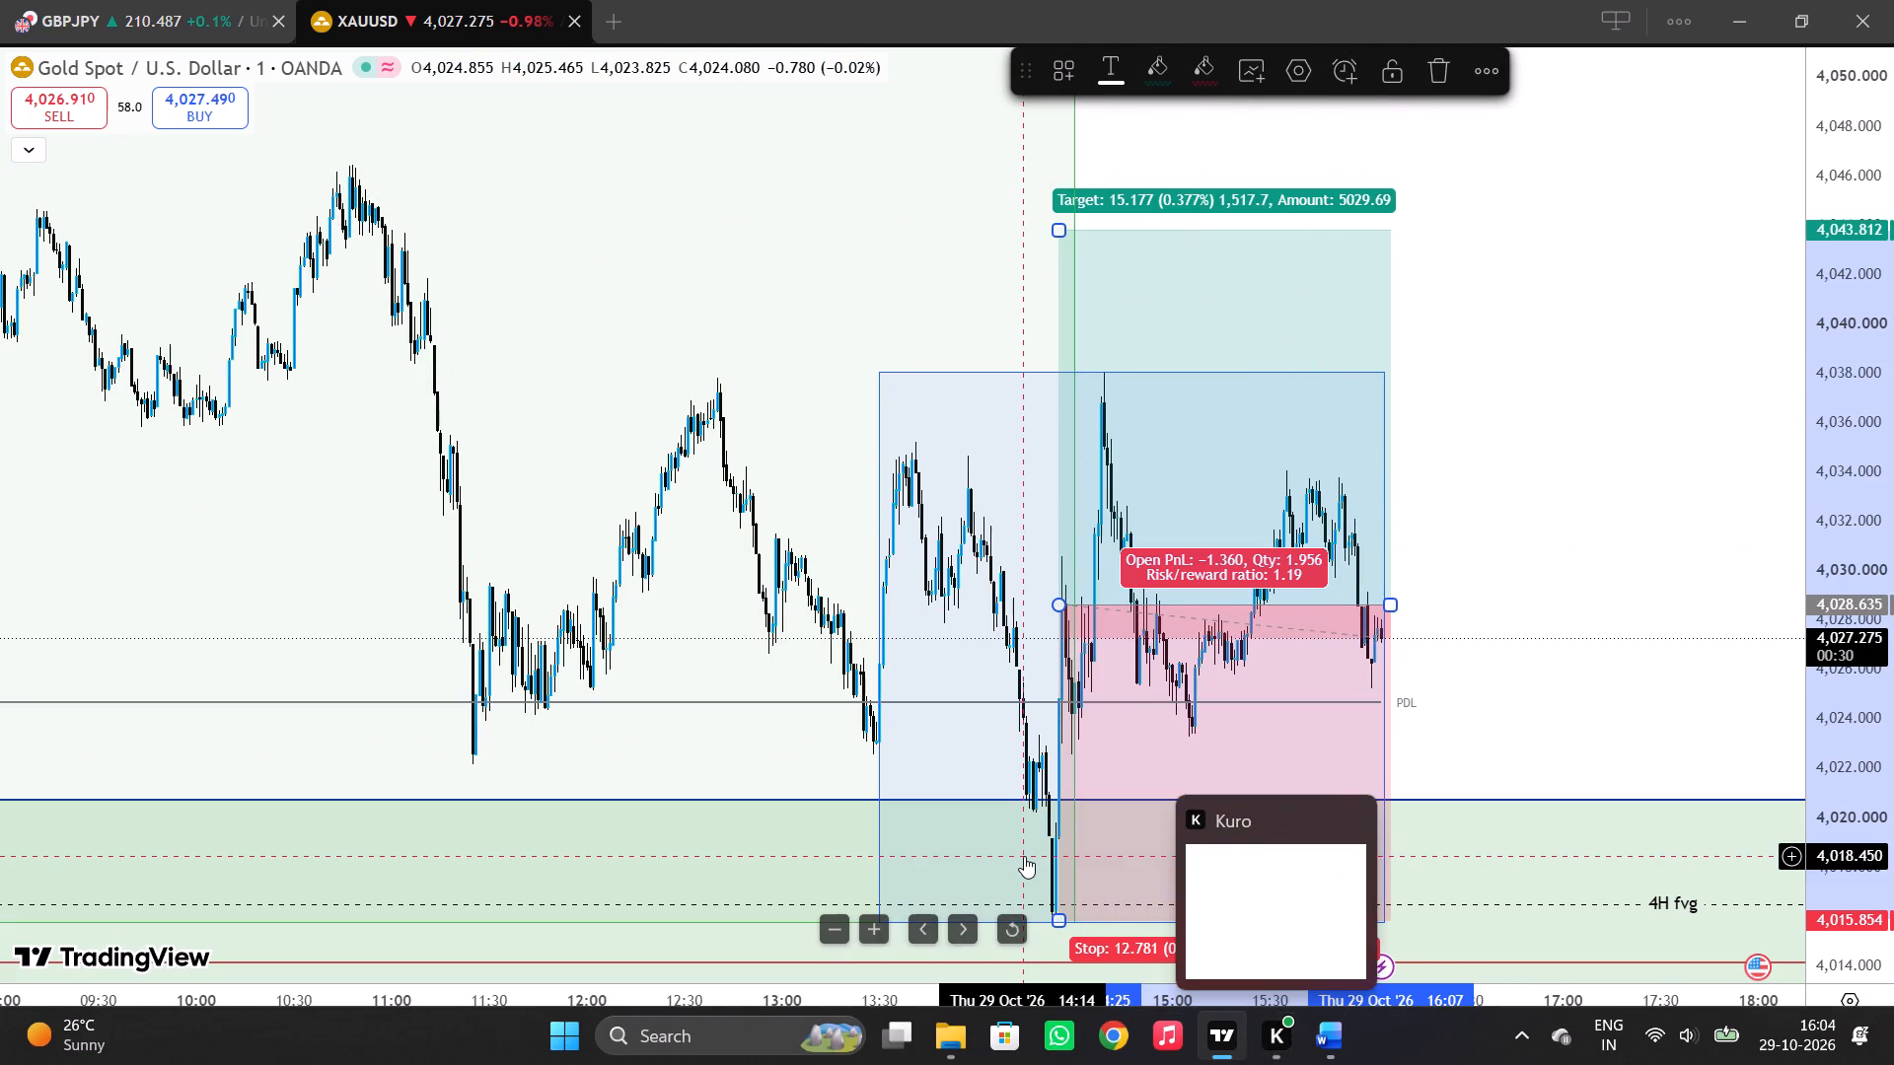
Launch the MetaTrader 5 terminal, then return to the TradingView chart.
type("META")
key("Return")
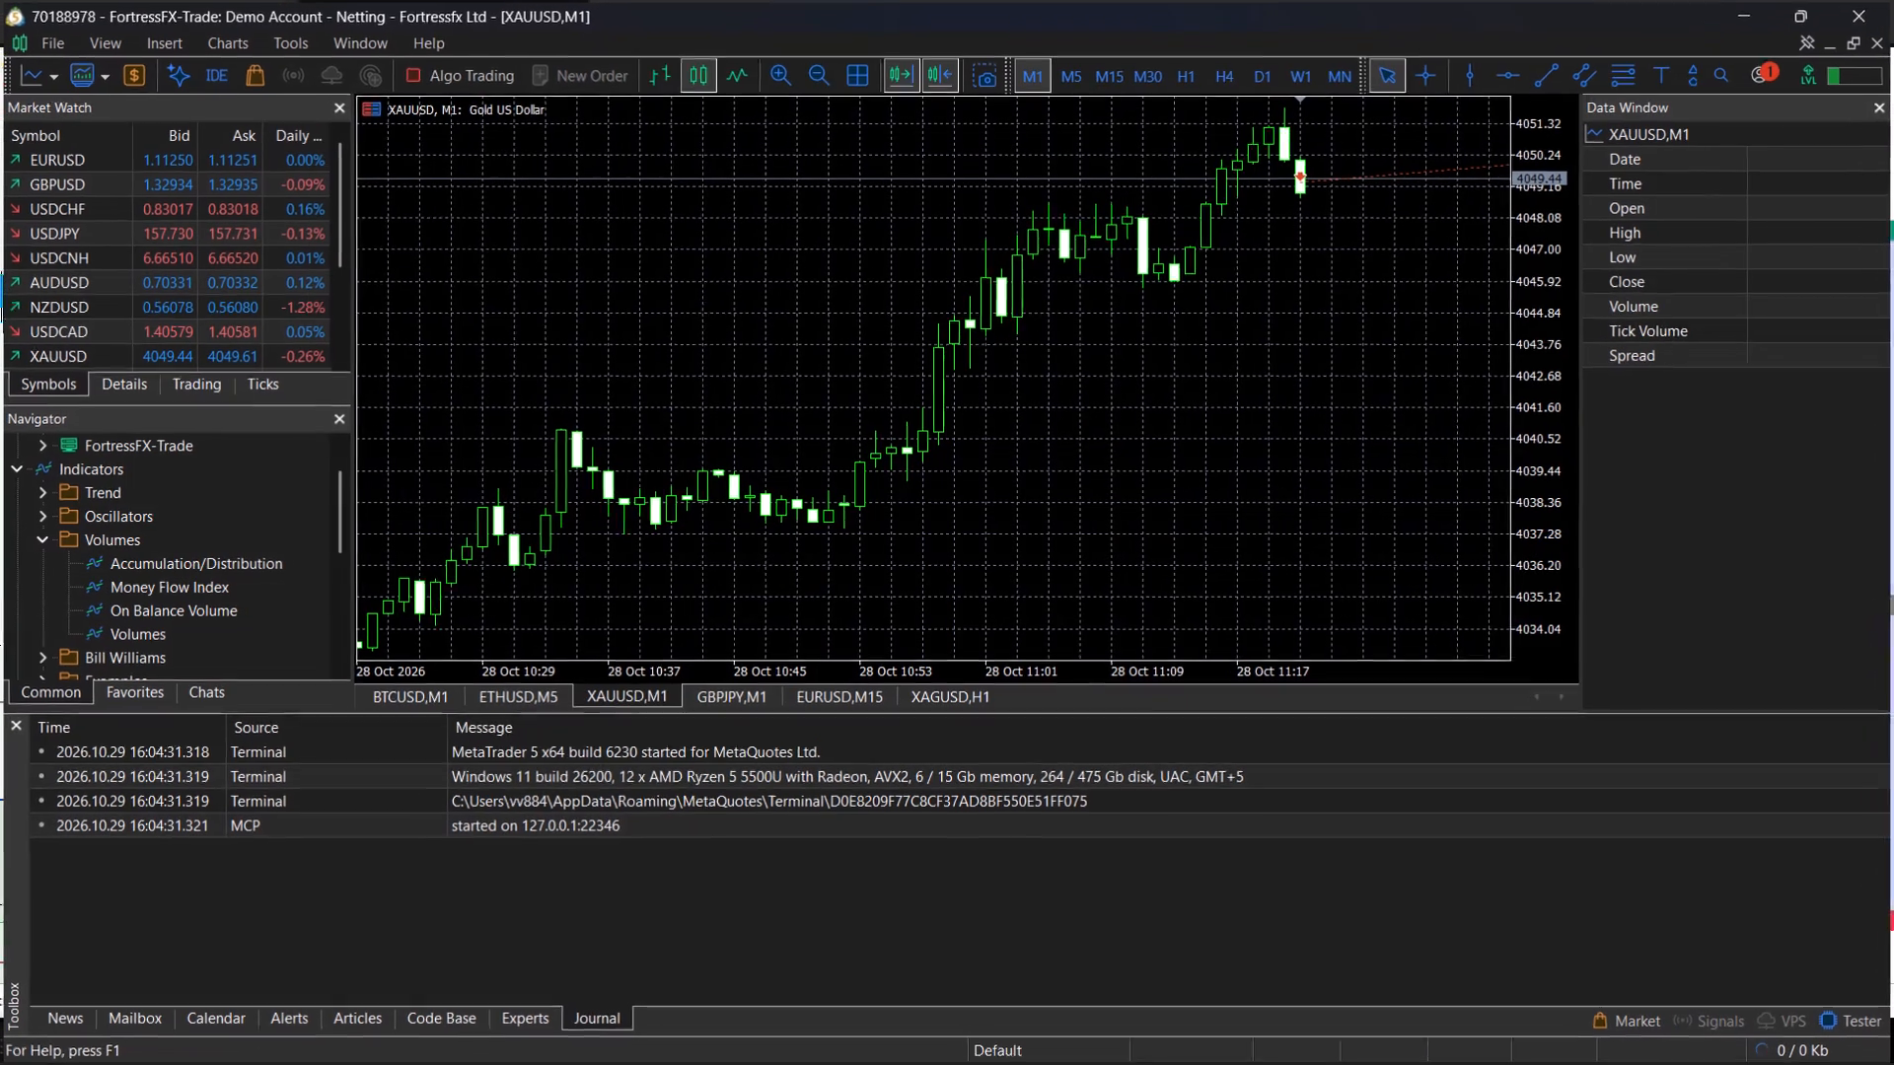
left_click(1736, 19)
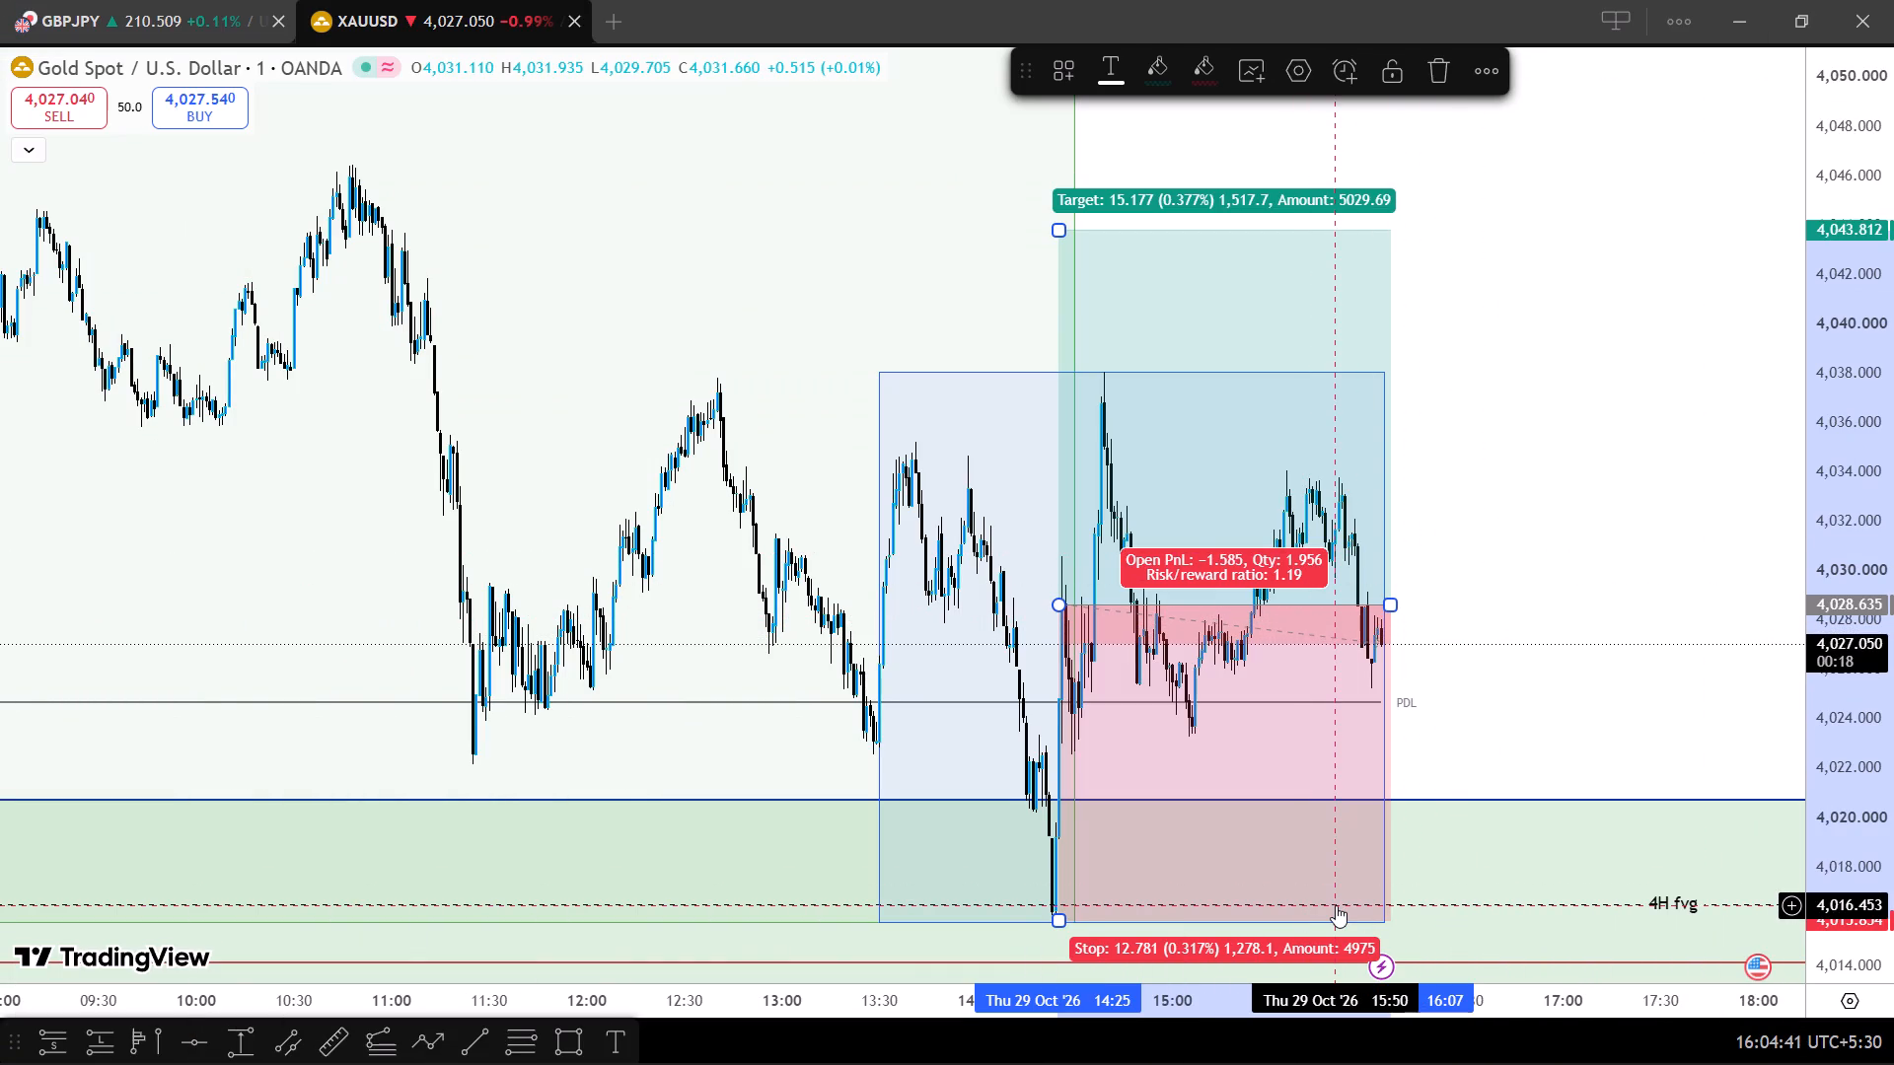
On the 4h chart, draw a horizontal level line from the 29 Oct 10:30 candle's high at about 4,046.4 to 30 Oct 22:30.
type("4H")
key("Return")
scroll(1110, 572, "up", 5)
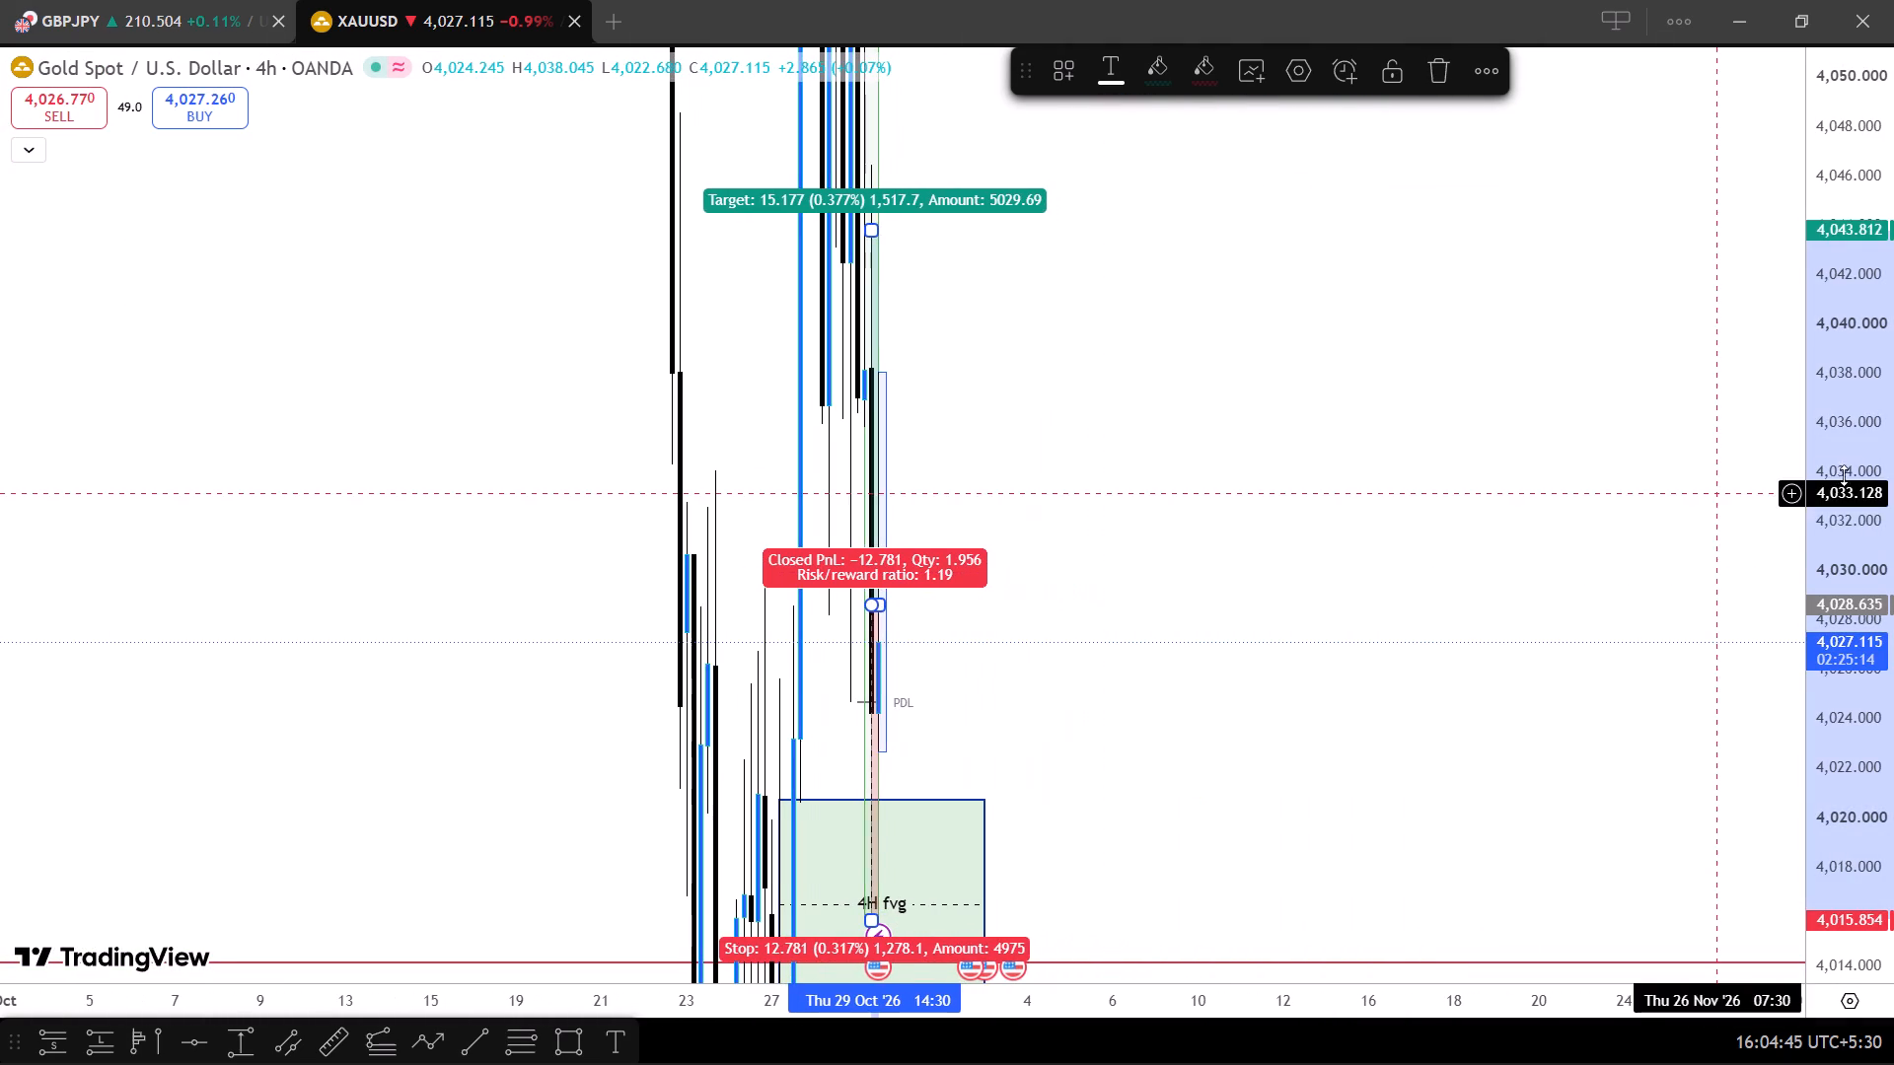
scroll(1890, 467, "down", 10)
left_click(1269, 532)
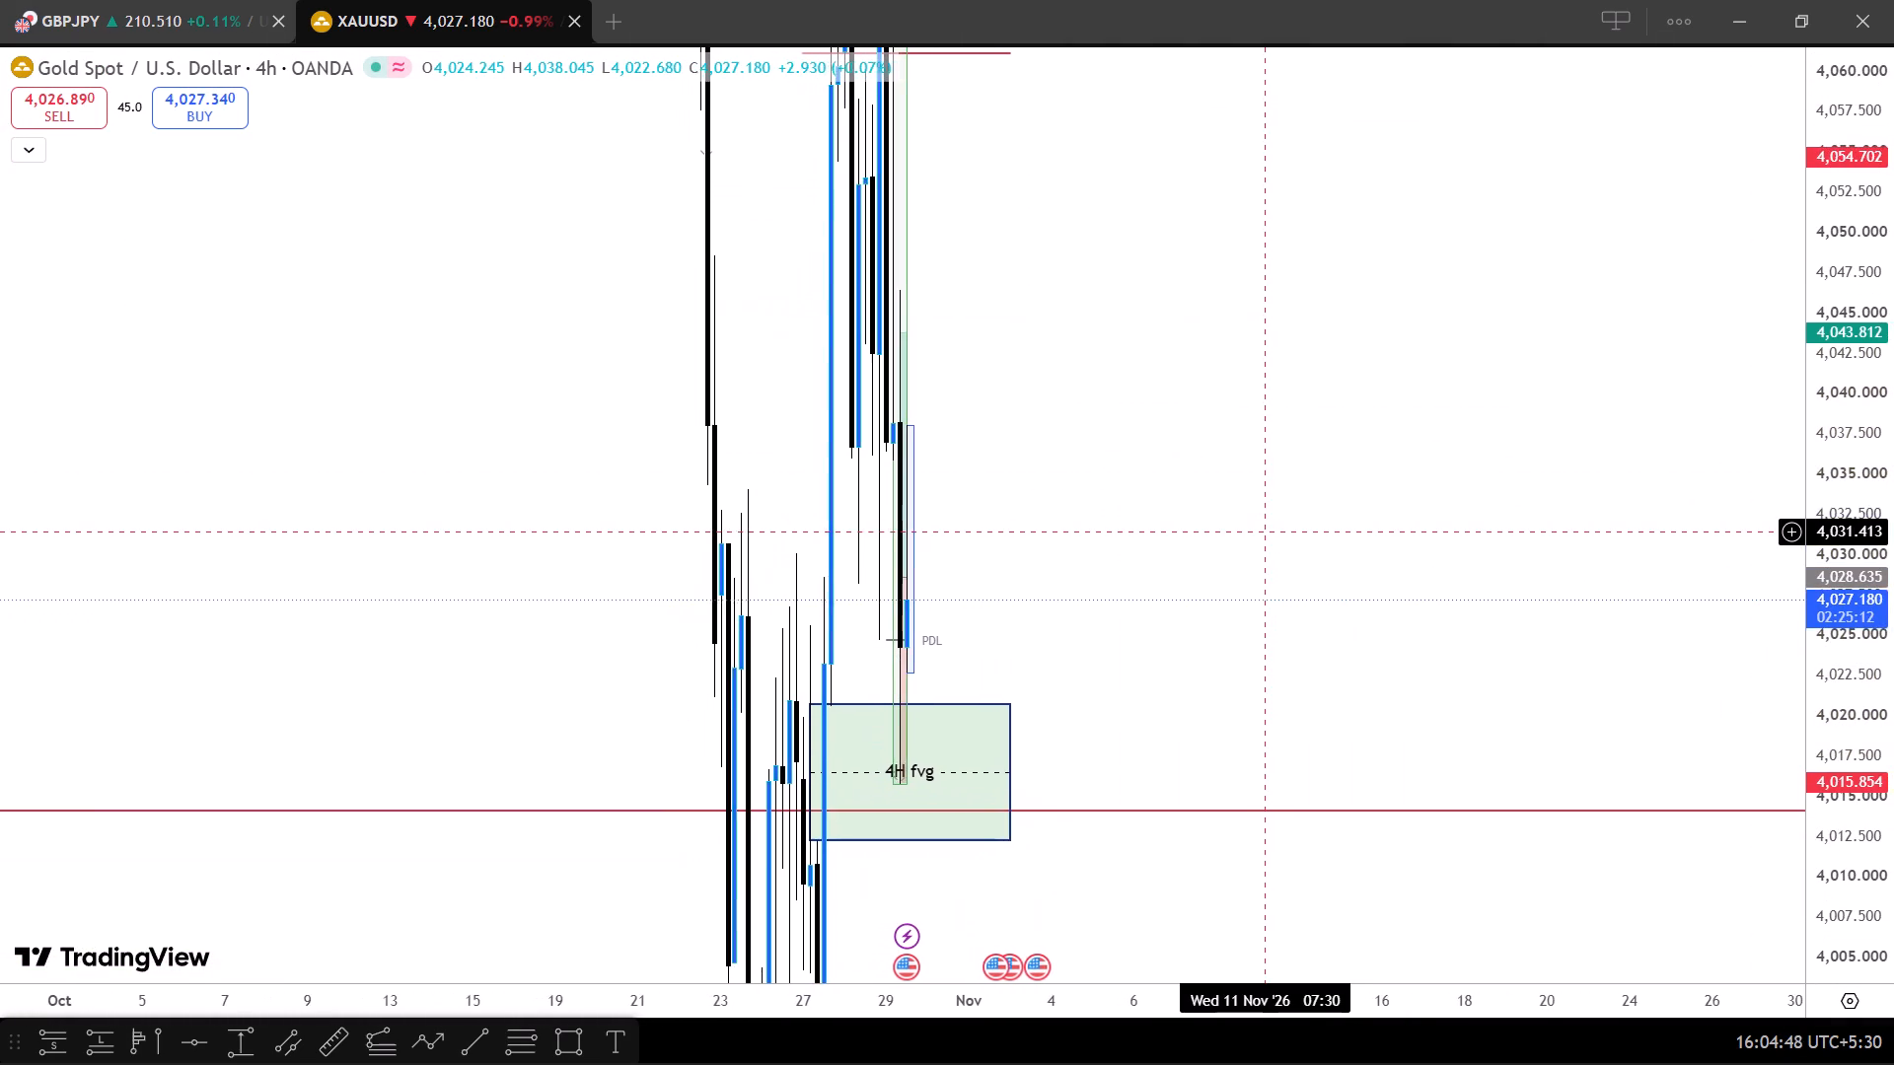
scroll(1269, 532, "up", 2)
scroll(1269, 532, "right", 2)
scroll(1269, 532, "up", 3)
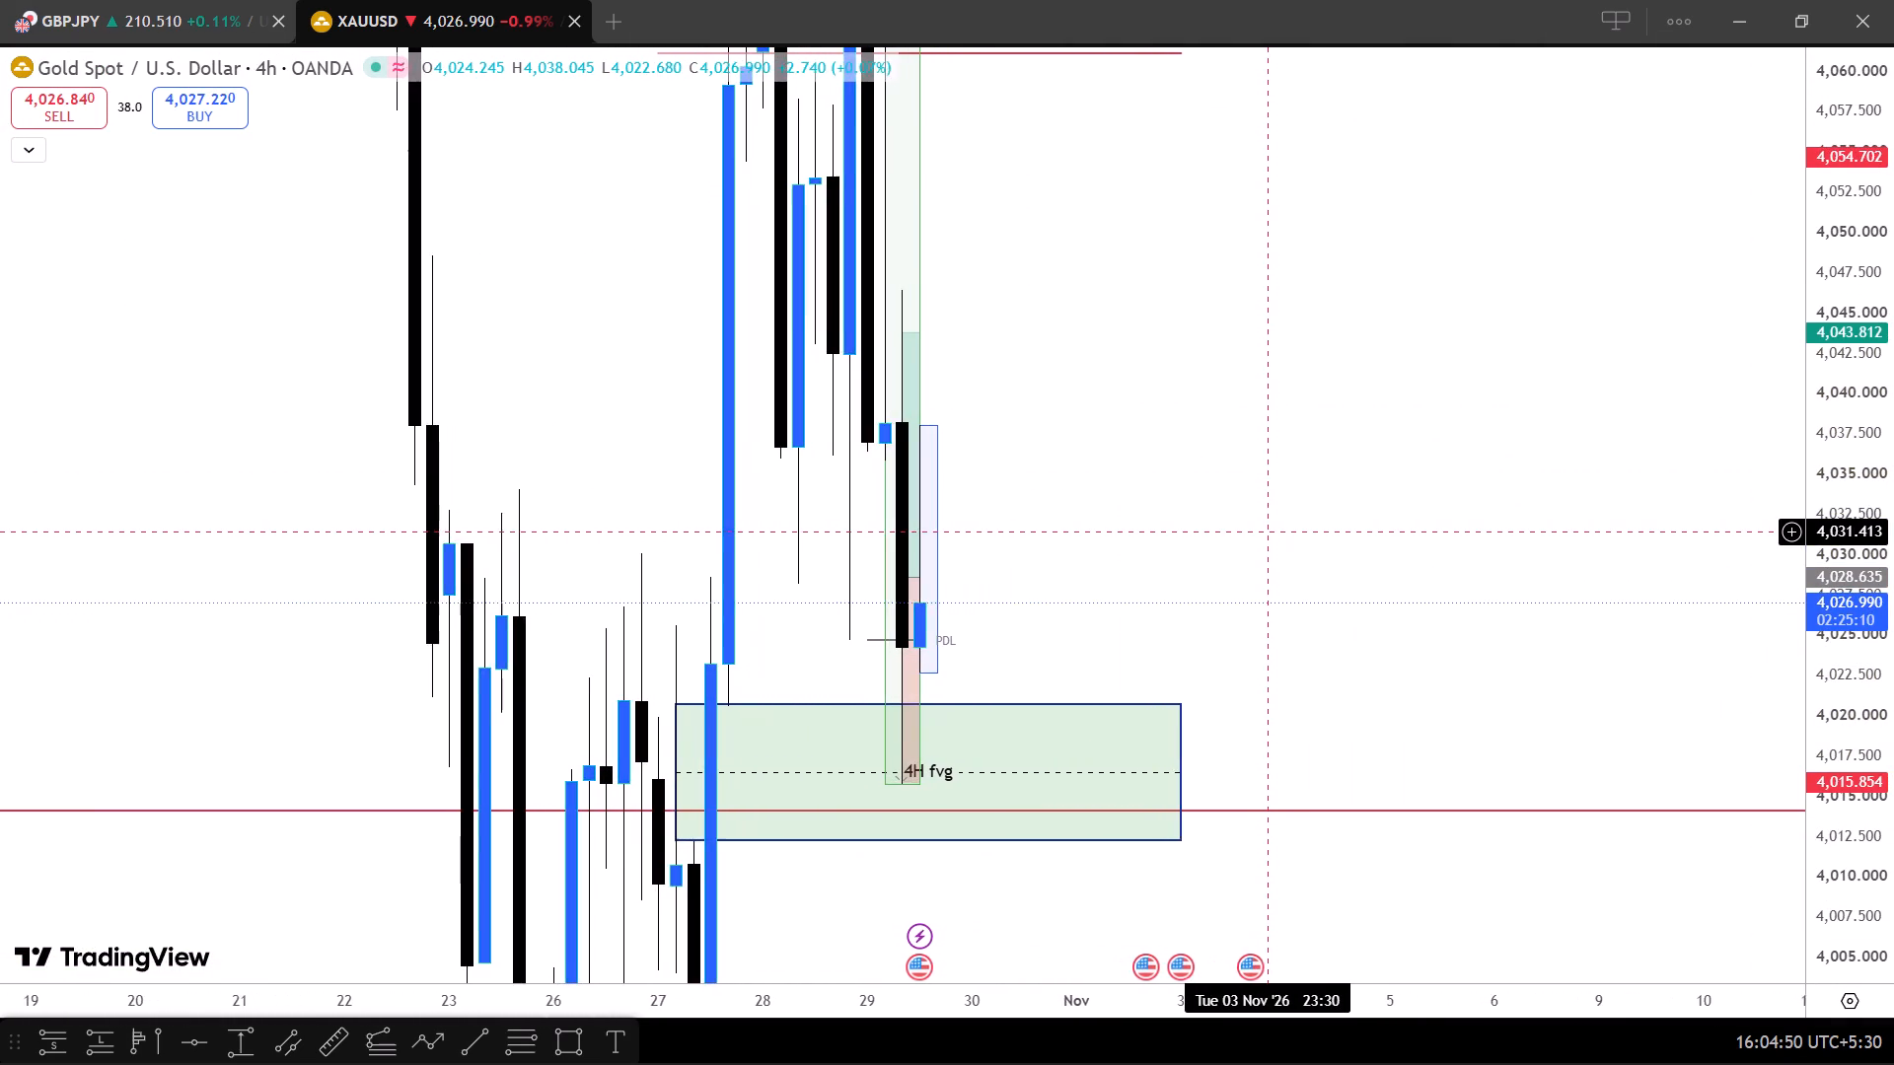
scroll(1269, 532, "up", 2)
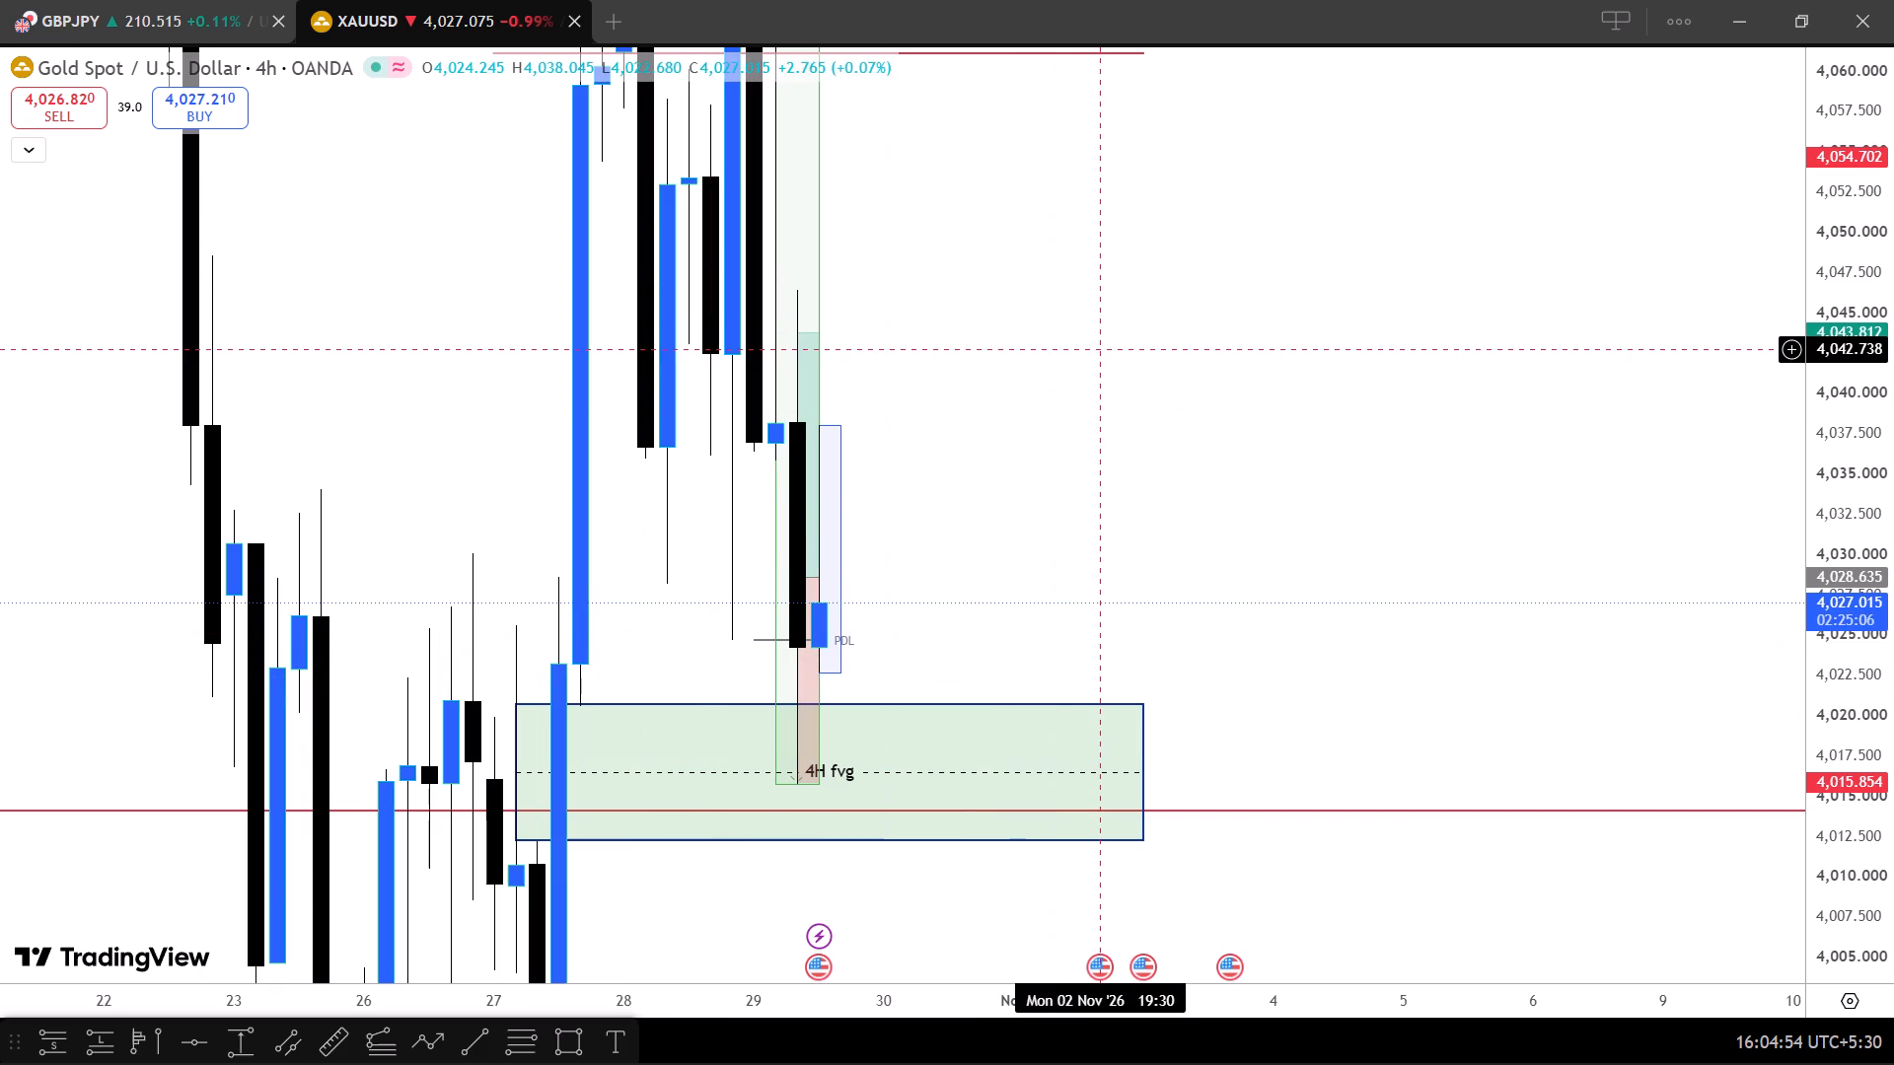
left_click_drag(1097, 349, 1099, 489)
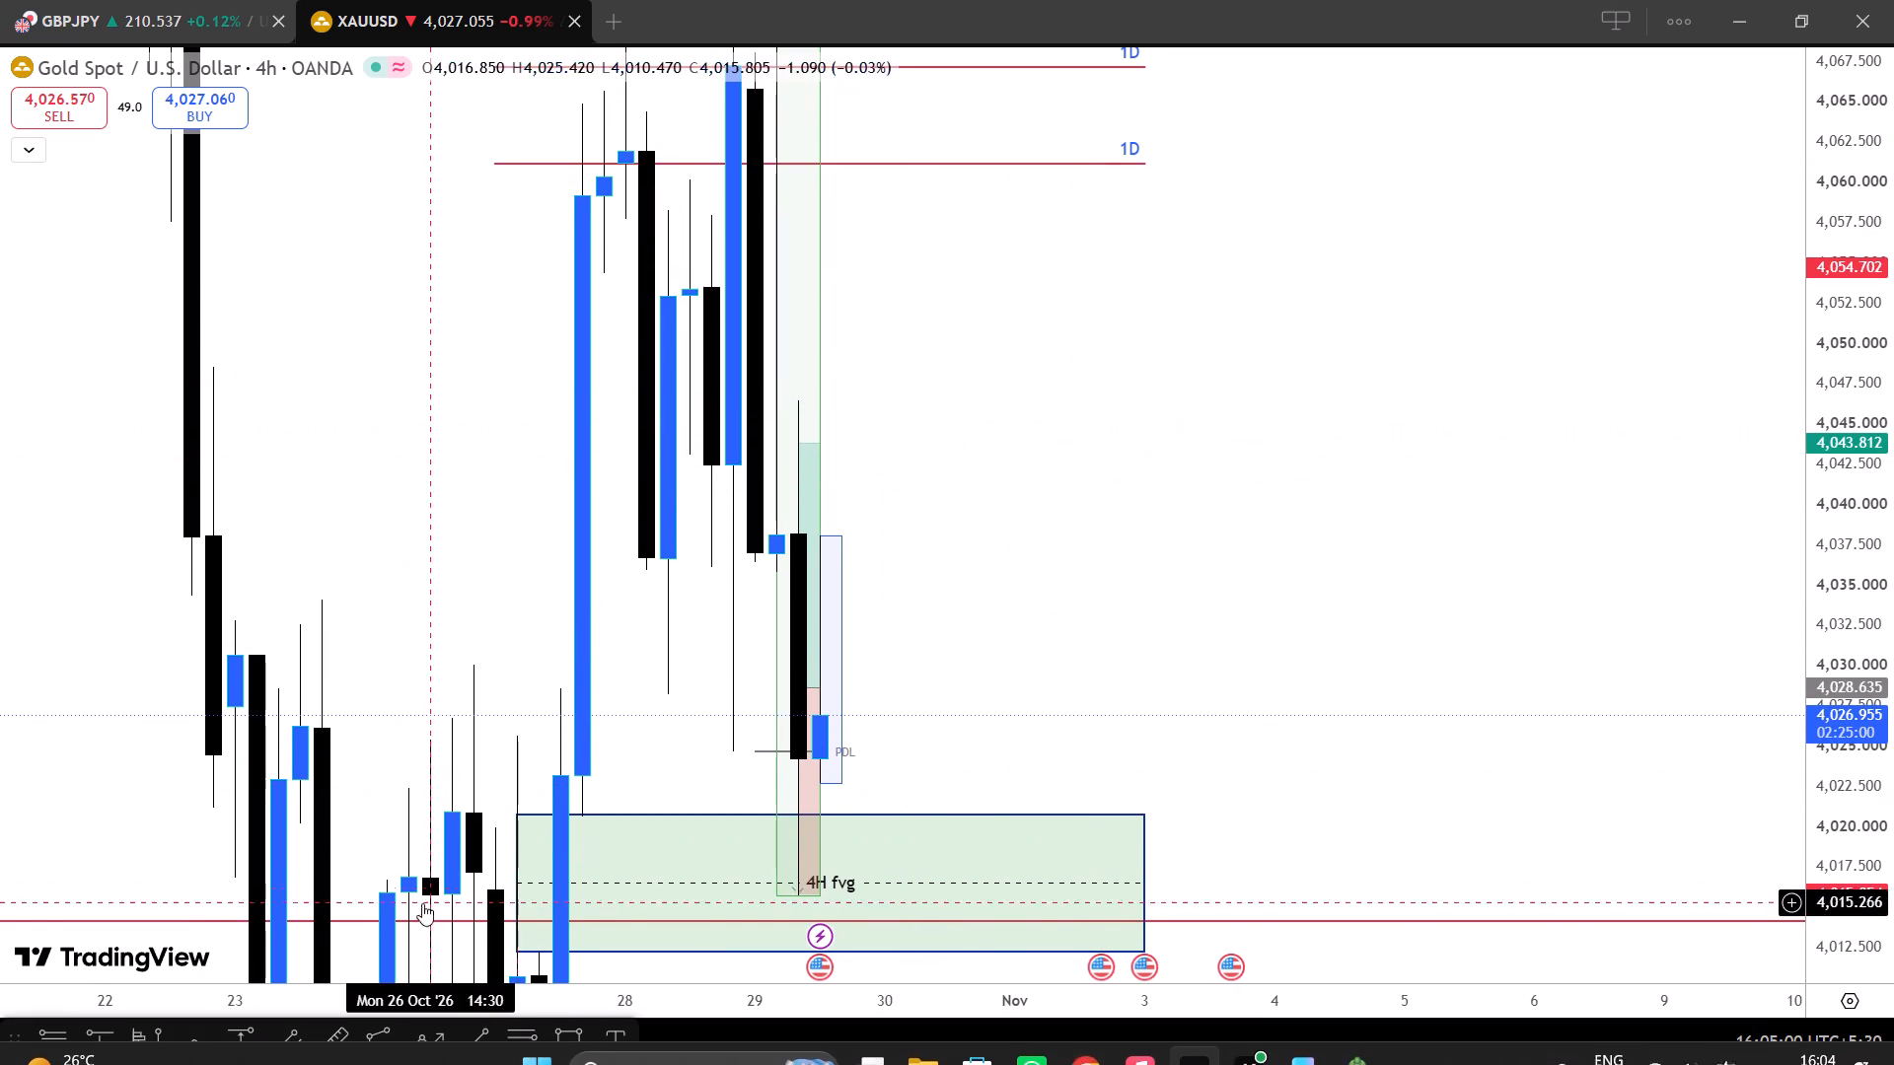
left_click(476, 1029)
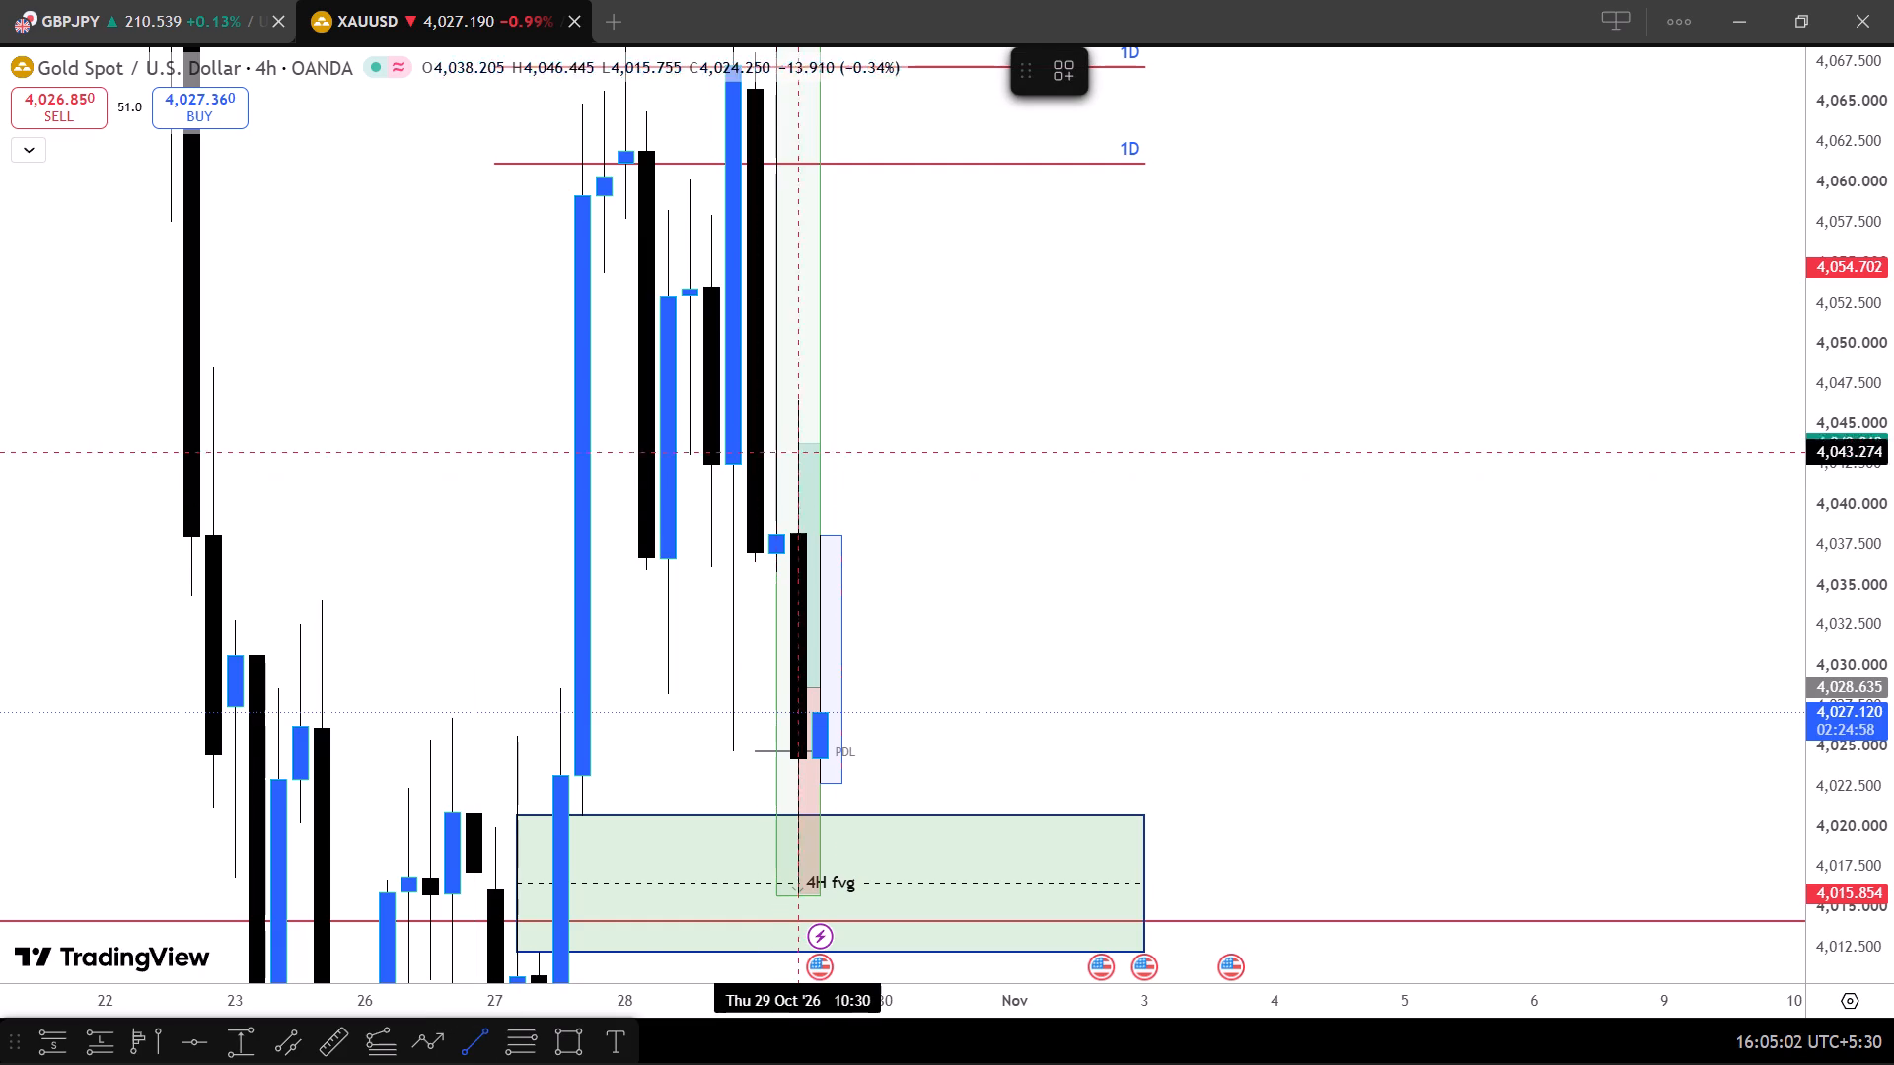
left_click(798, 399)
left_click(991, 390, "shift")
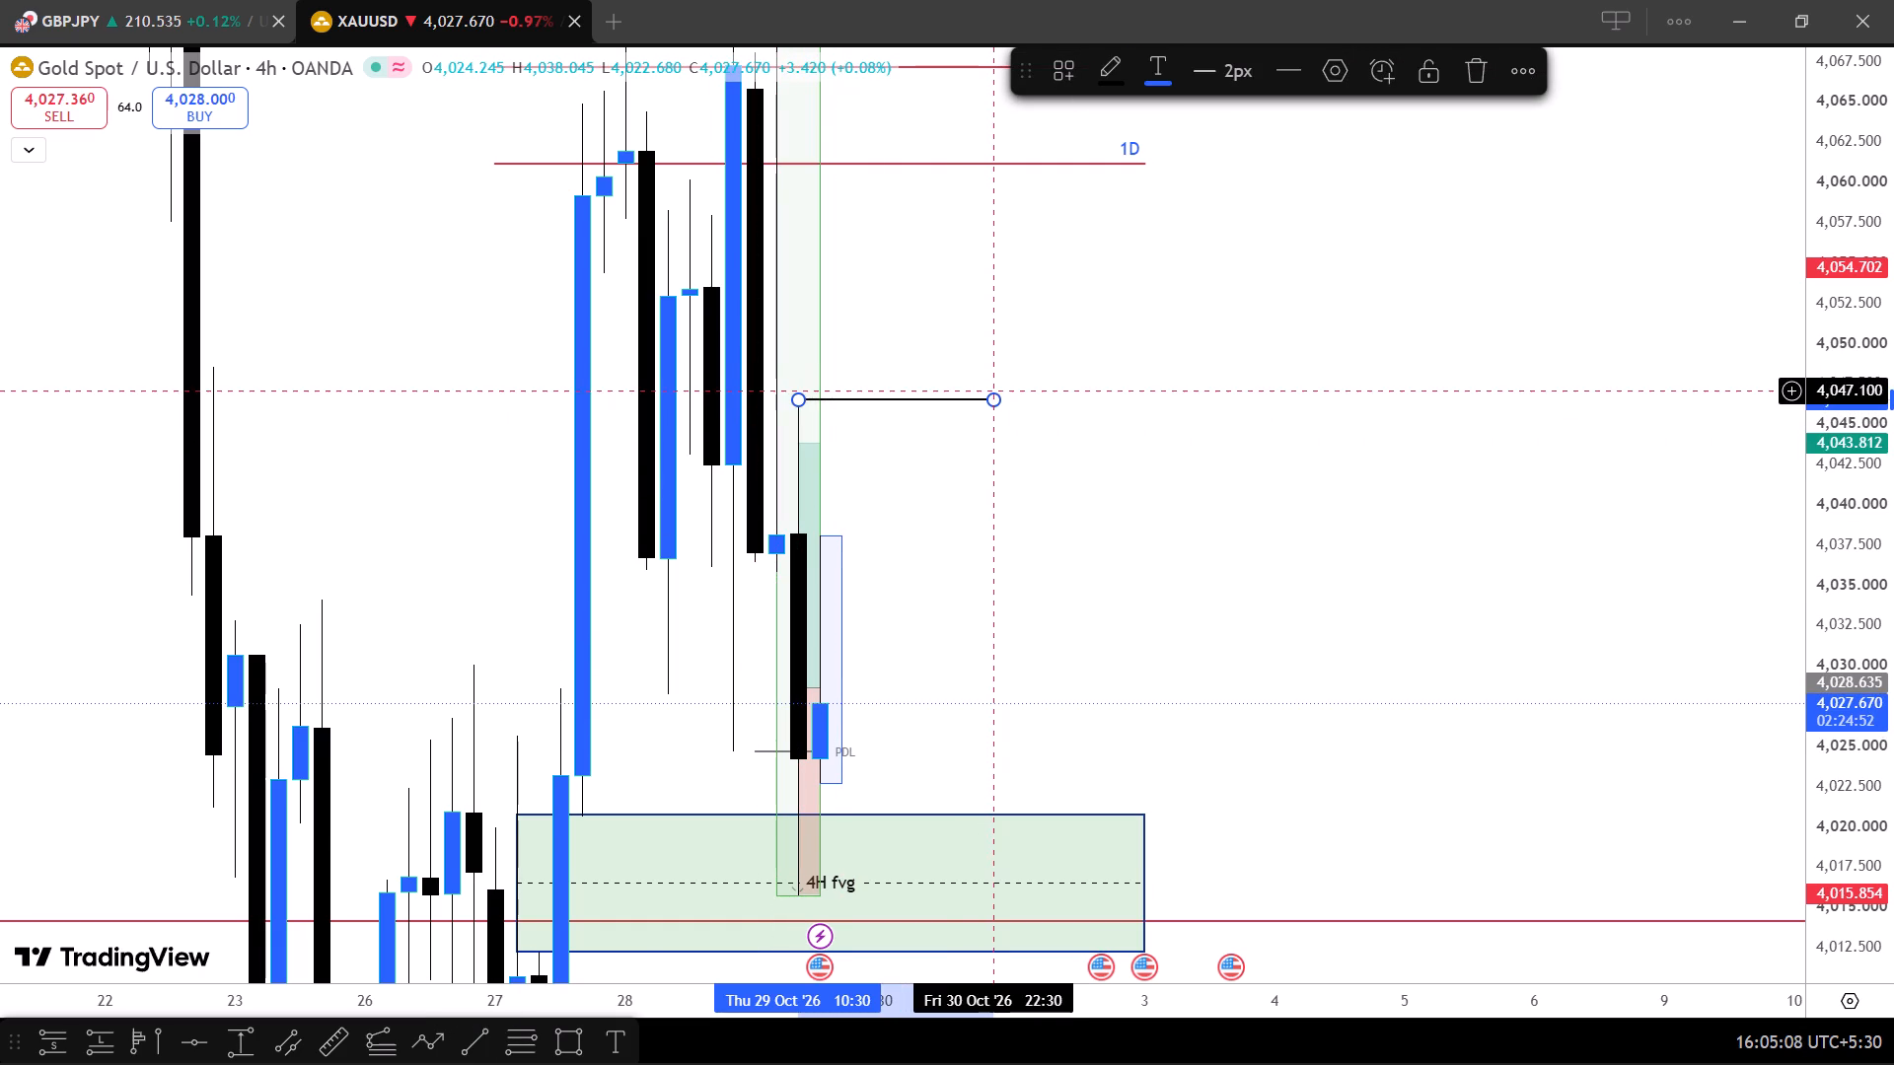
Examine price against the new level on the 4h chart, then on the 1-minute chart around the long position and the 4H fvg.
left_click_drag(916, 319, 920, 481)
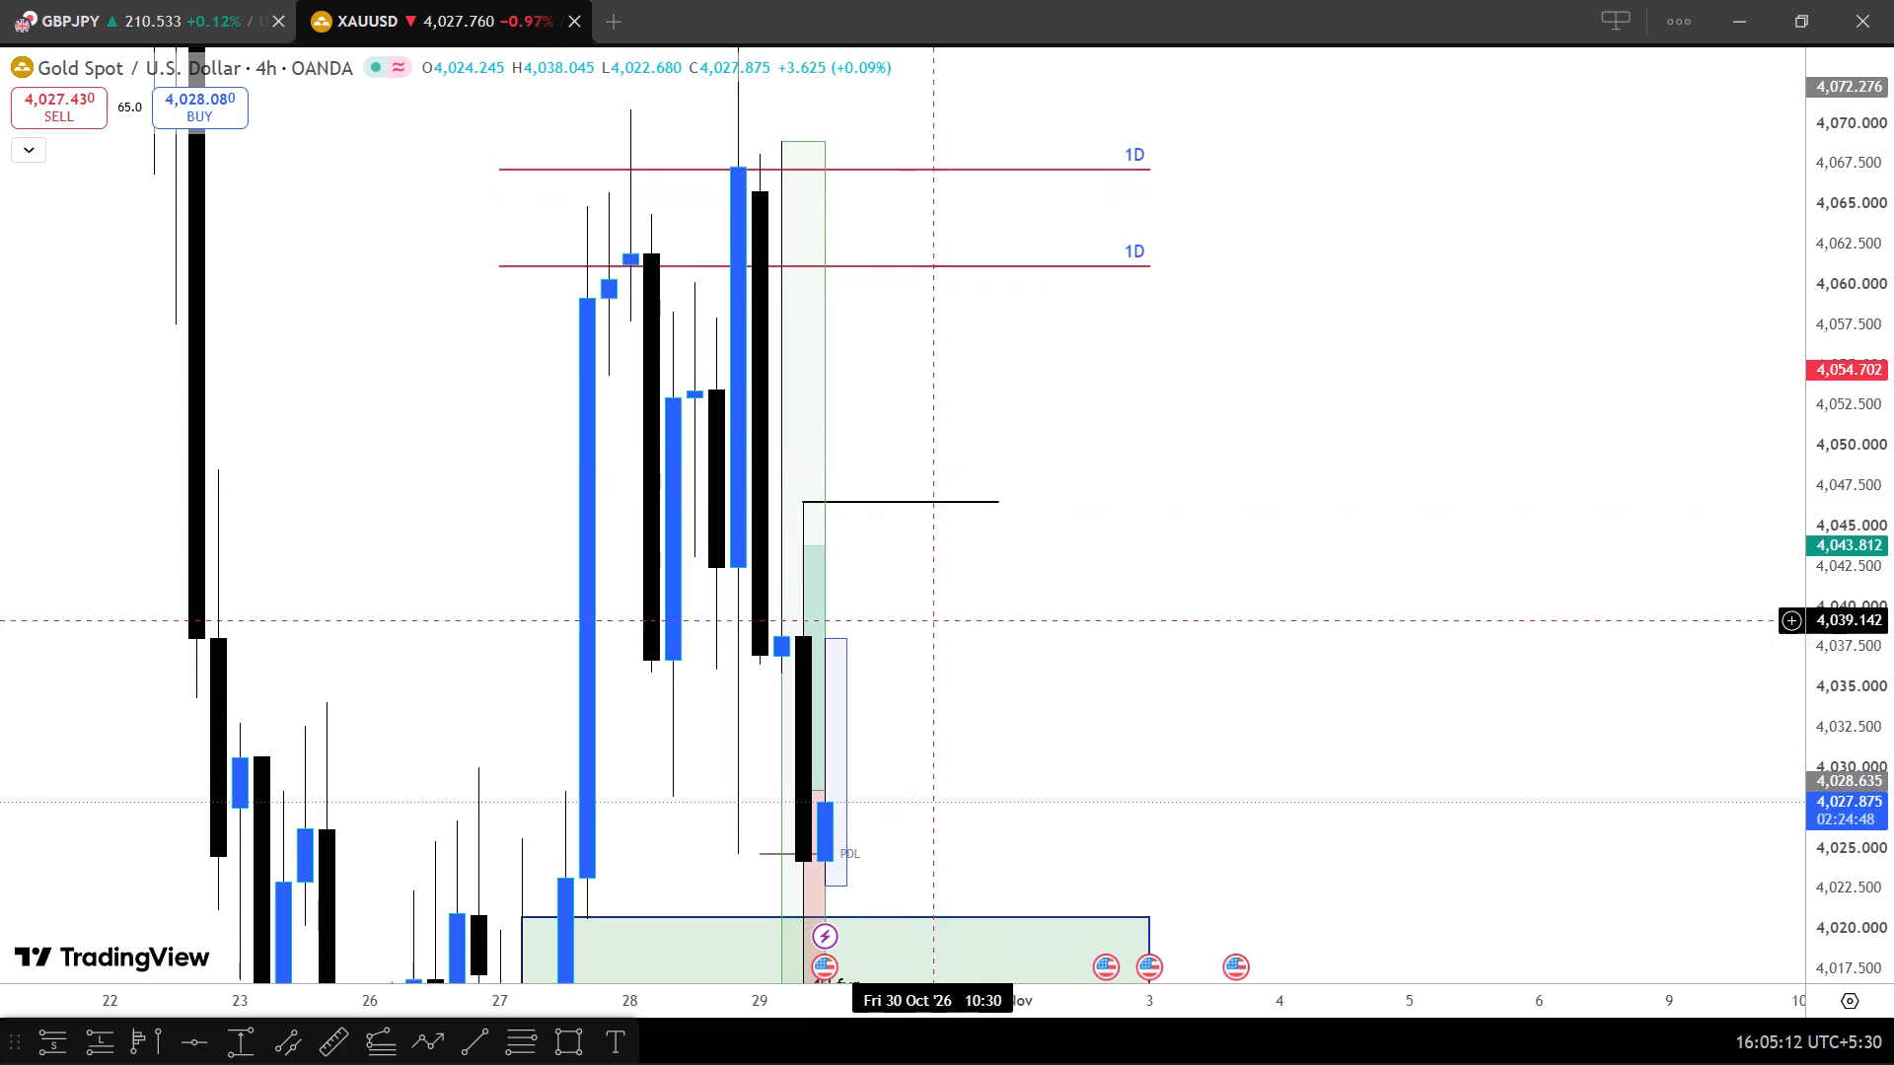
left_click_drag(945, 655, 945, 527)
scroll(945, 527, "up", 1)
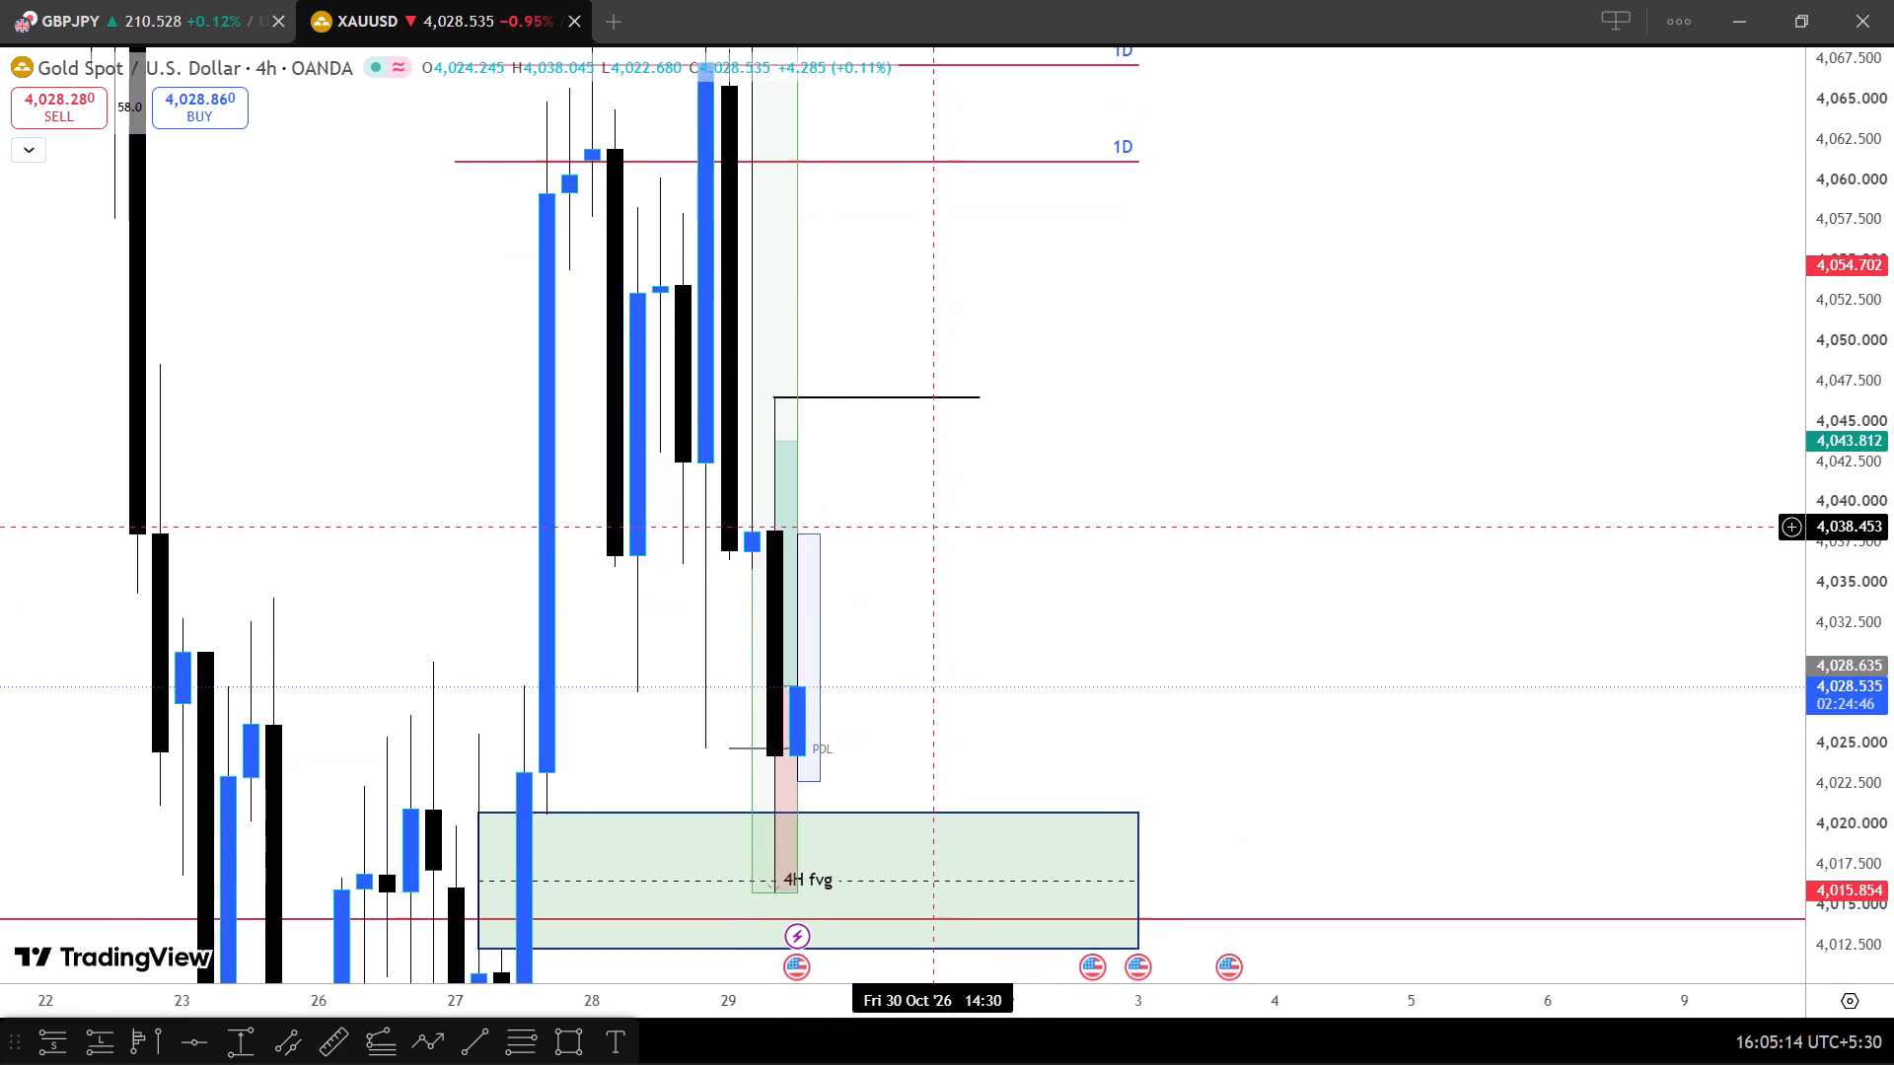
scroll(945, 527, "up", 1)
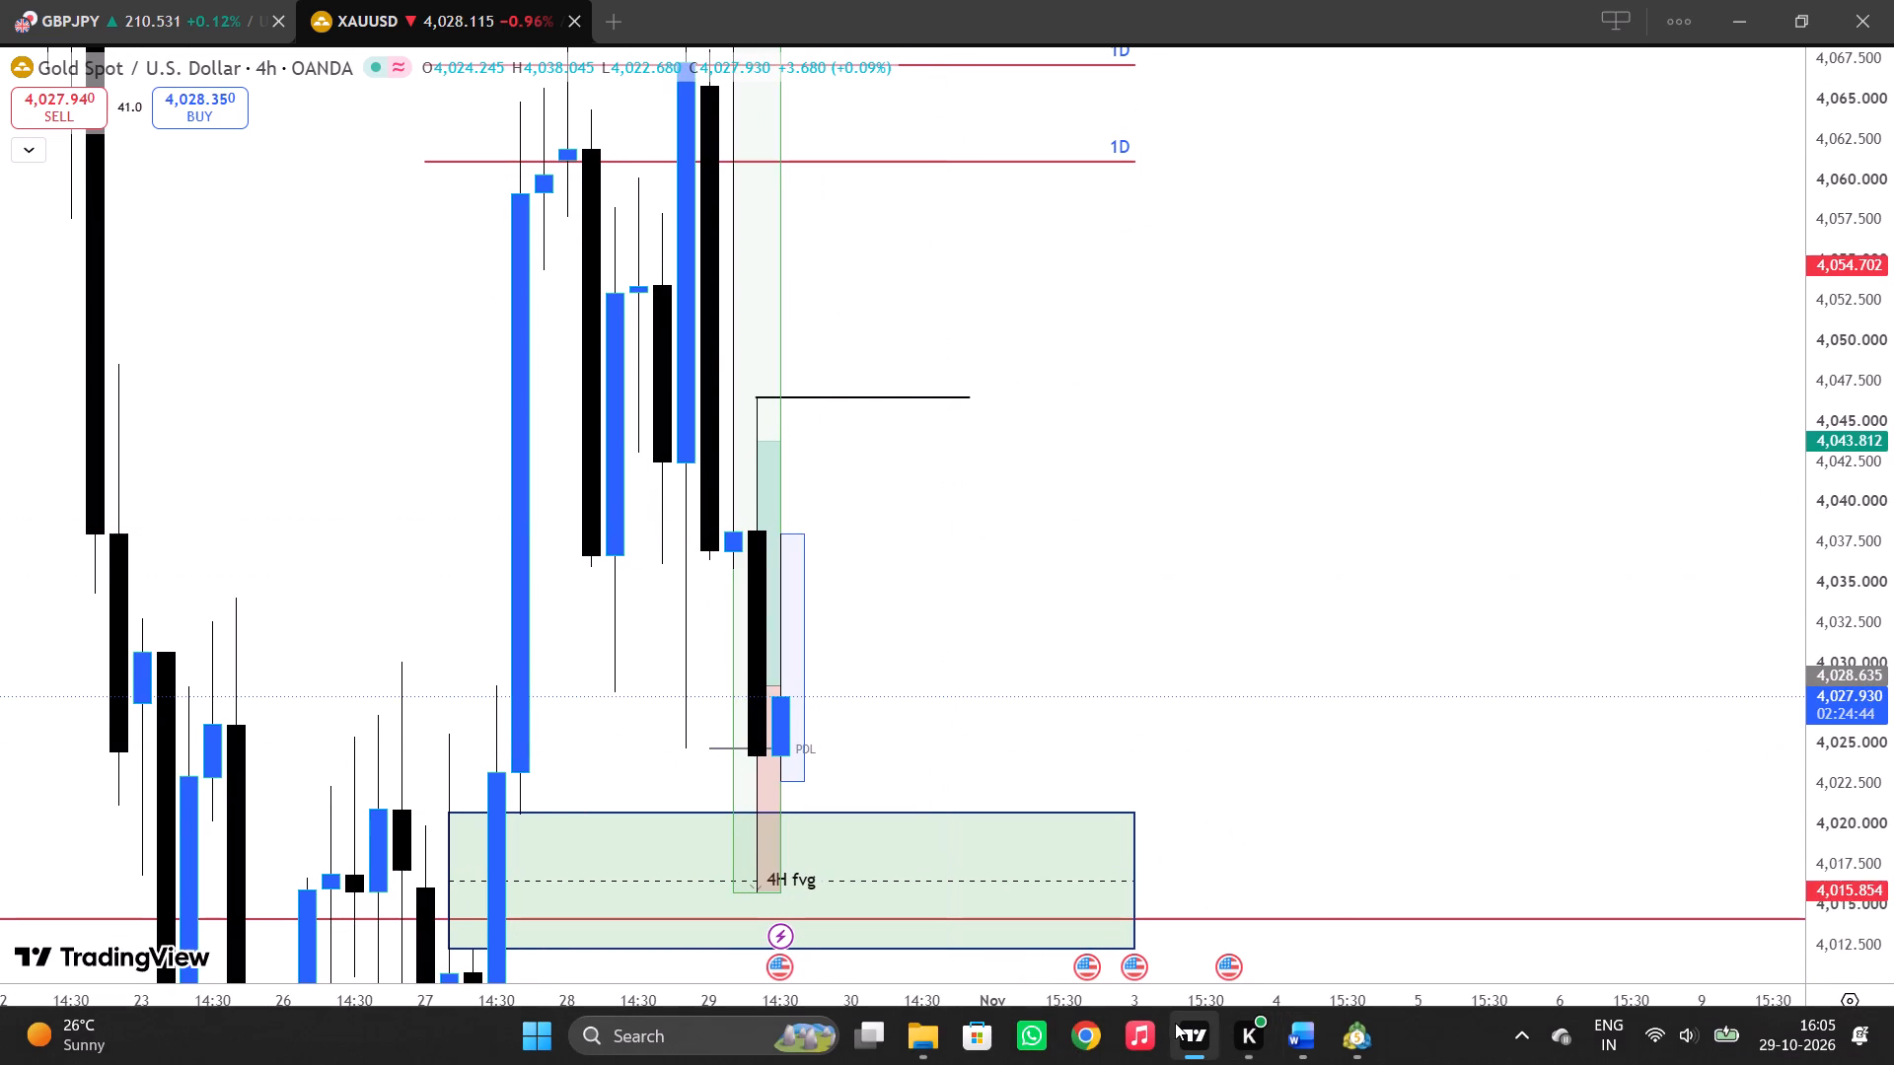
key("1")
key("Return")
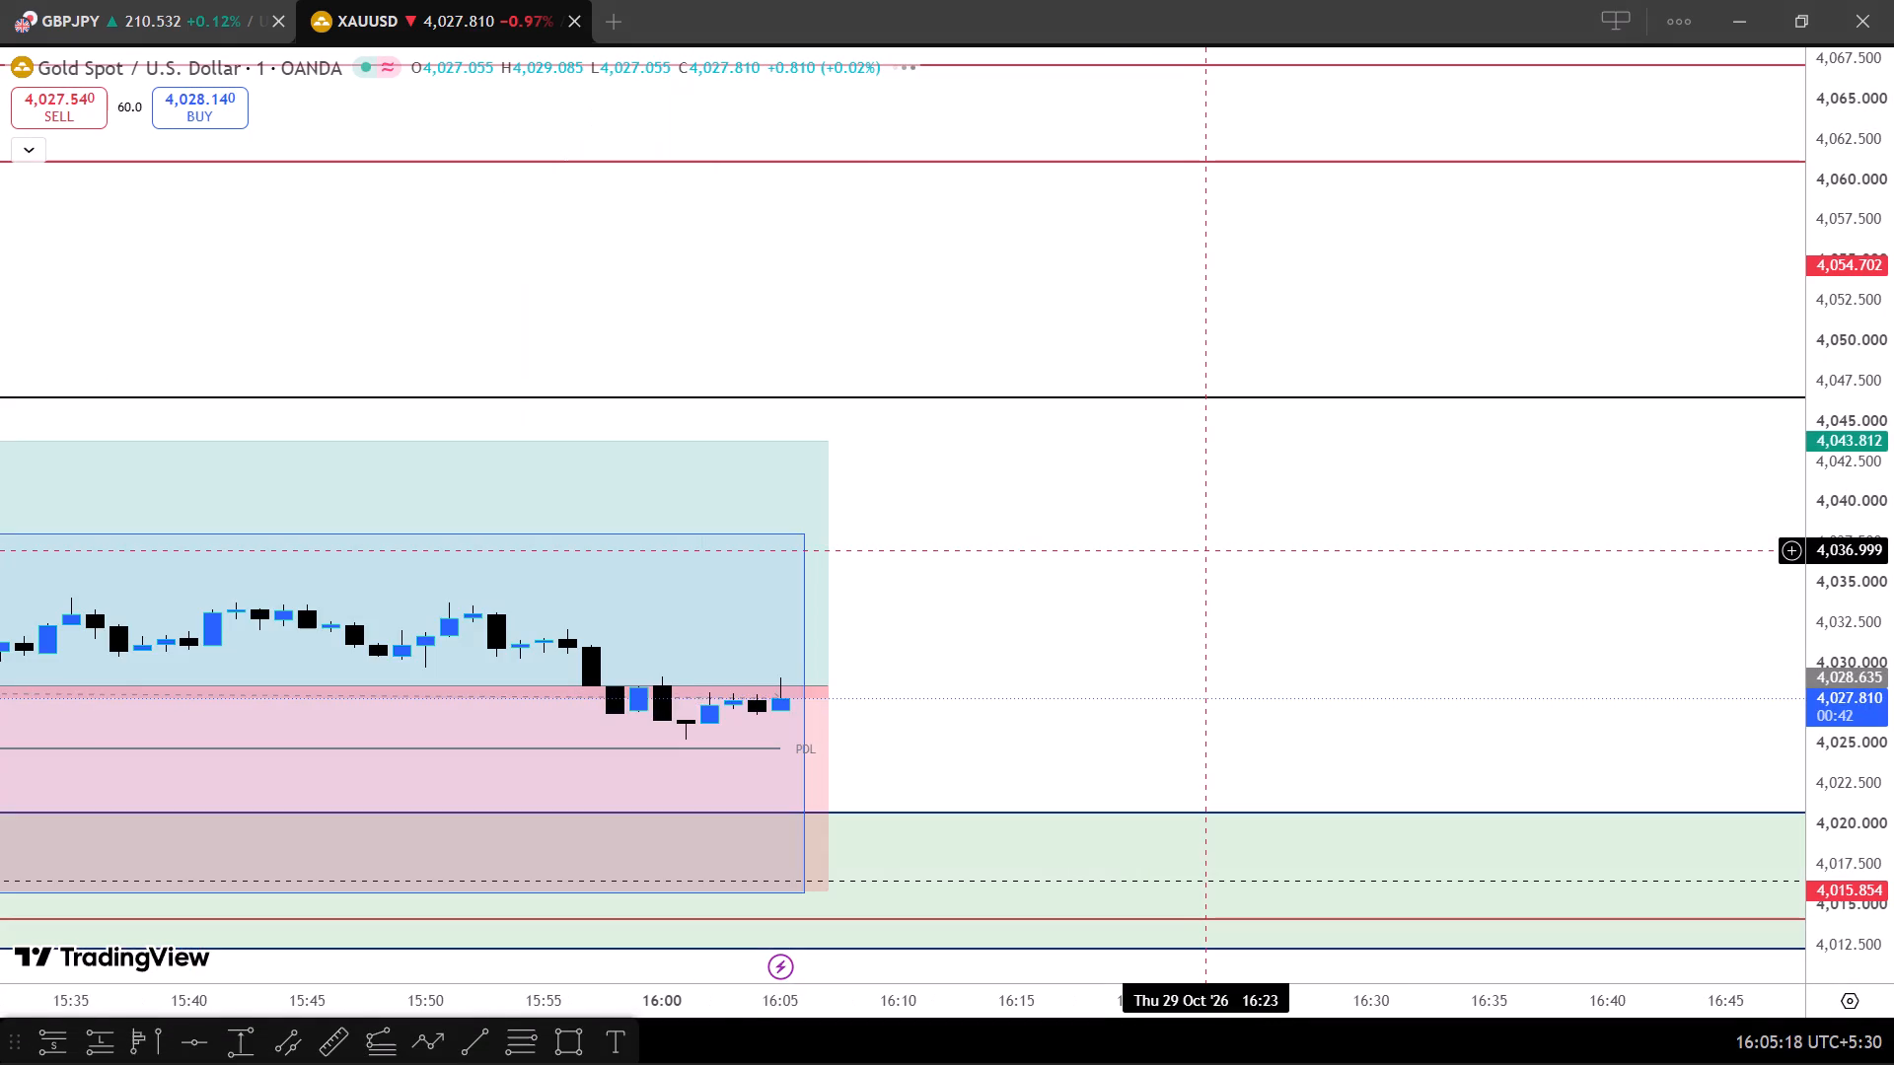
scroll(1199, 550, "down", 3)
scroll(1199, 550, "left", 4)
scroll(1199, 550, "down", 2)
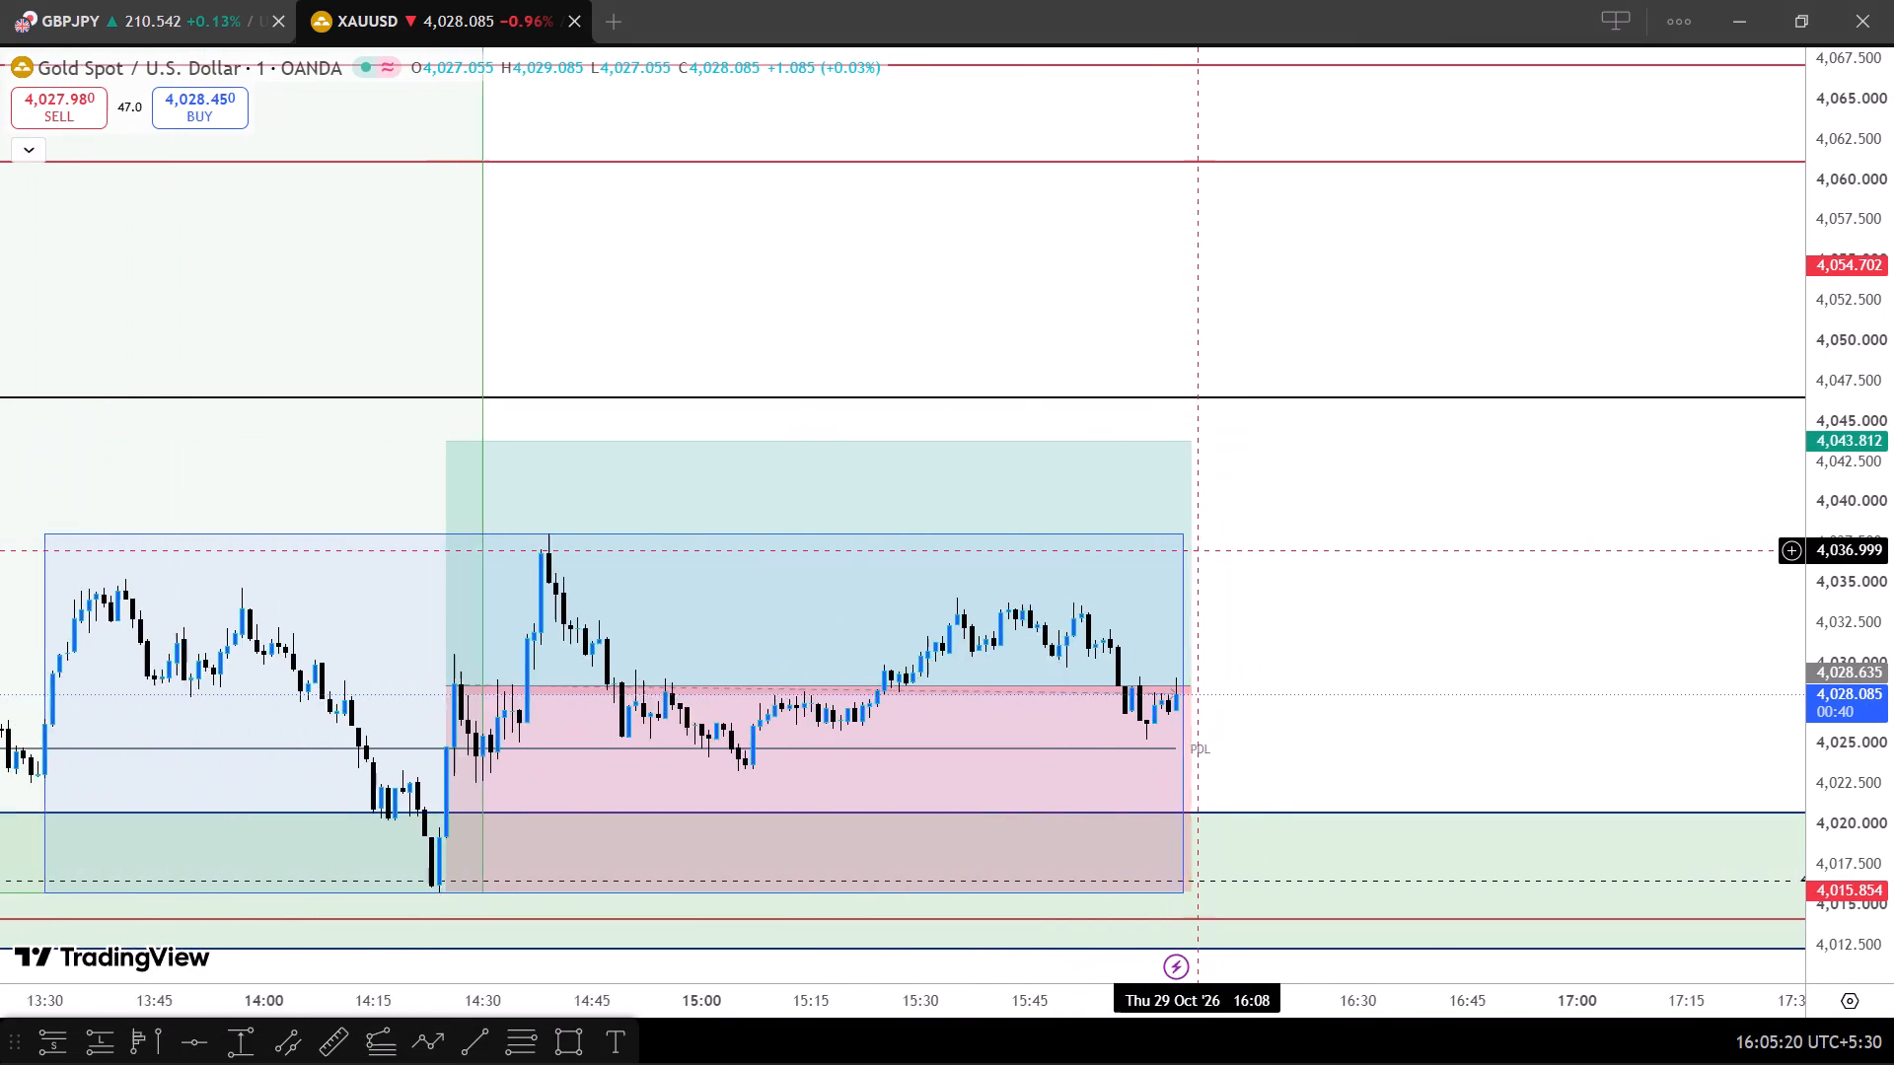
scroll(1199, 550, "down", 3)
scroll(1199, 550, "left", 1)
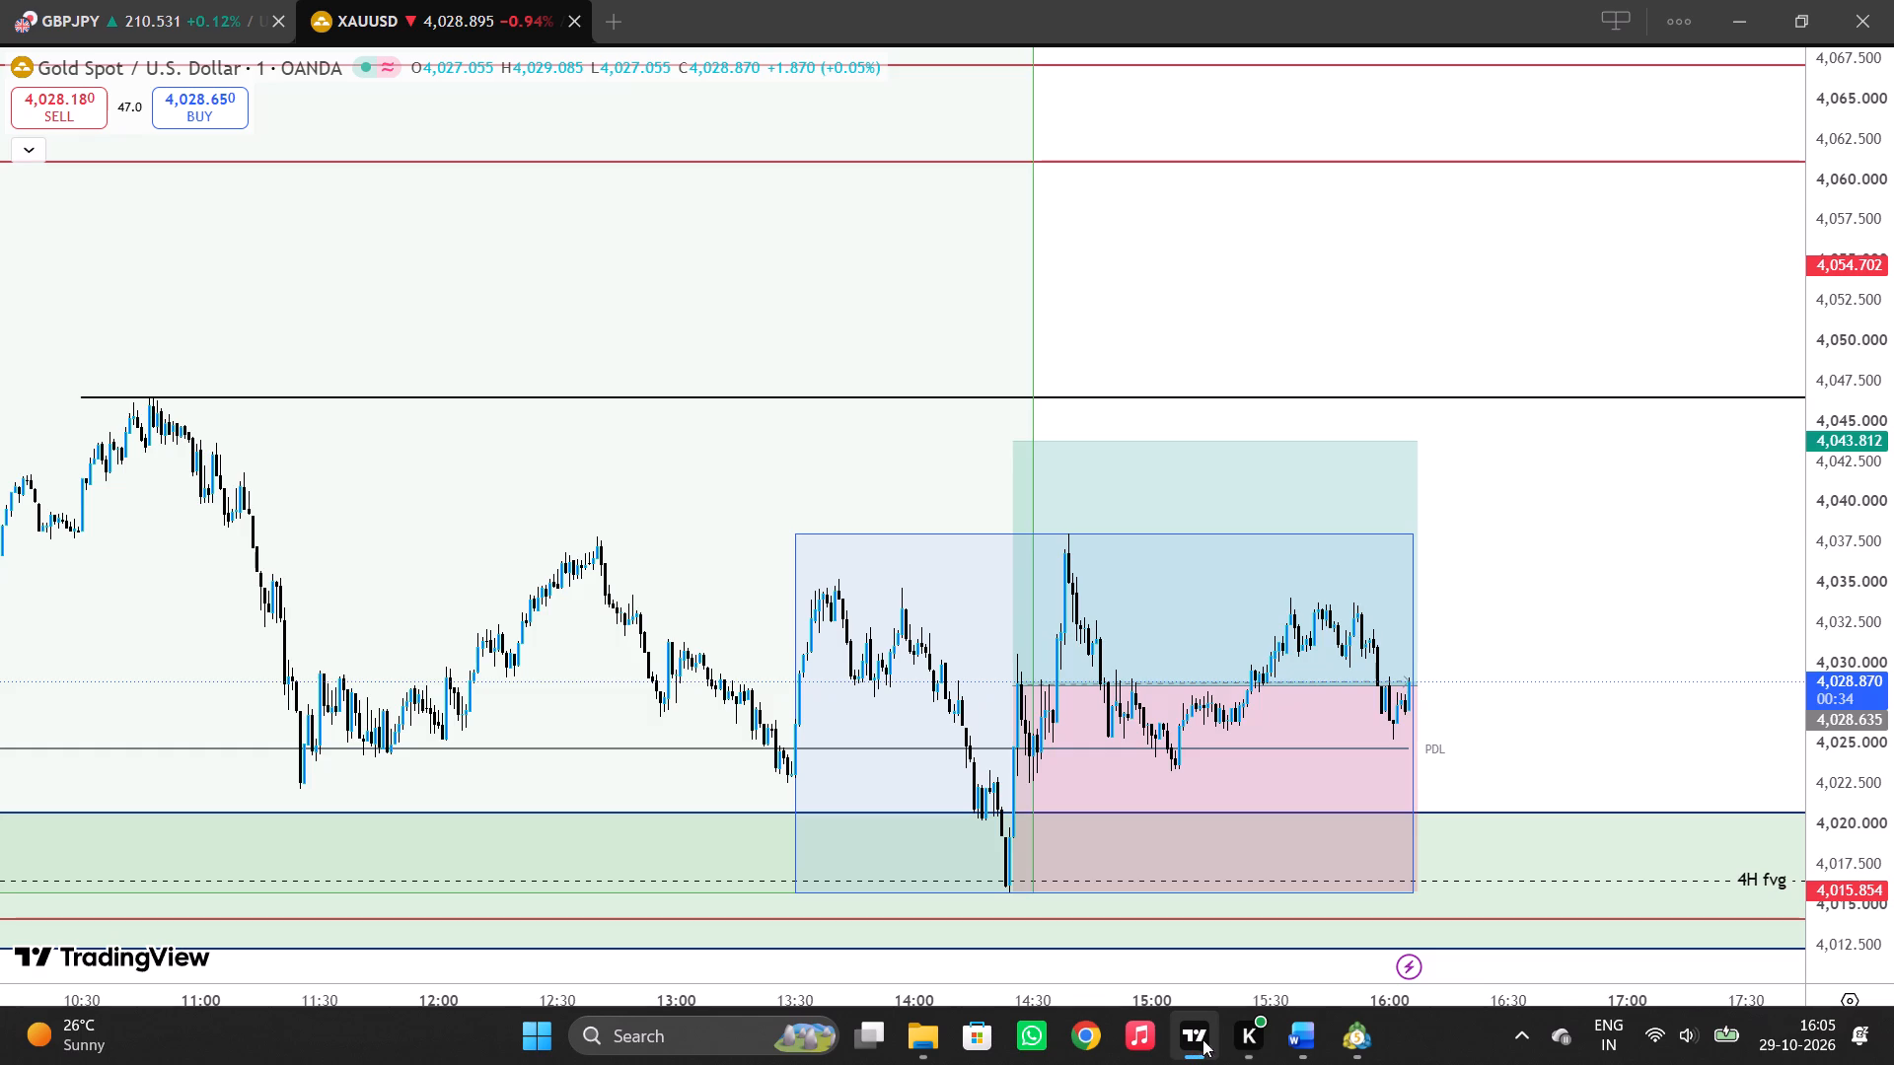
Switch to MetaTrader 5 and buy 0.01 lot of XAUUSD at market.
left_click(1342, 1042)
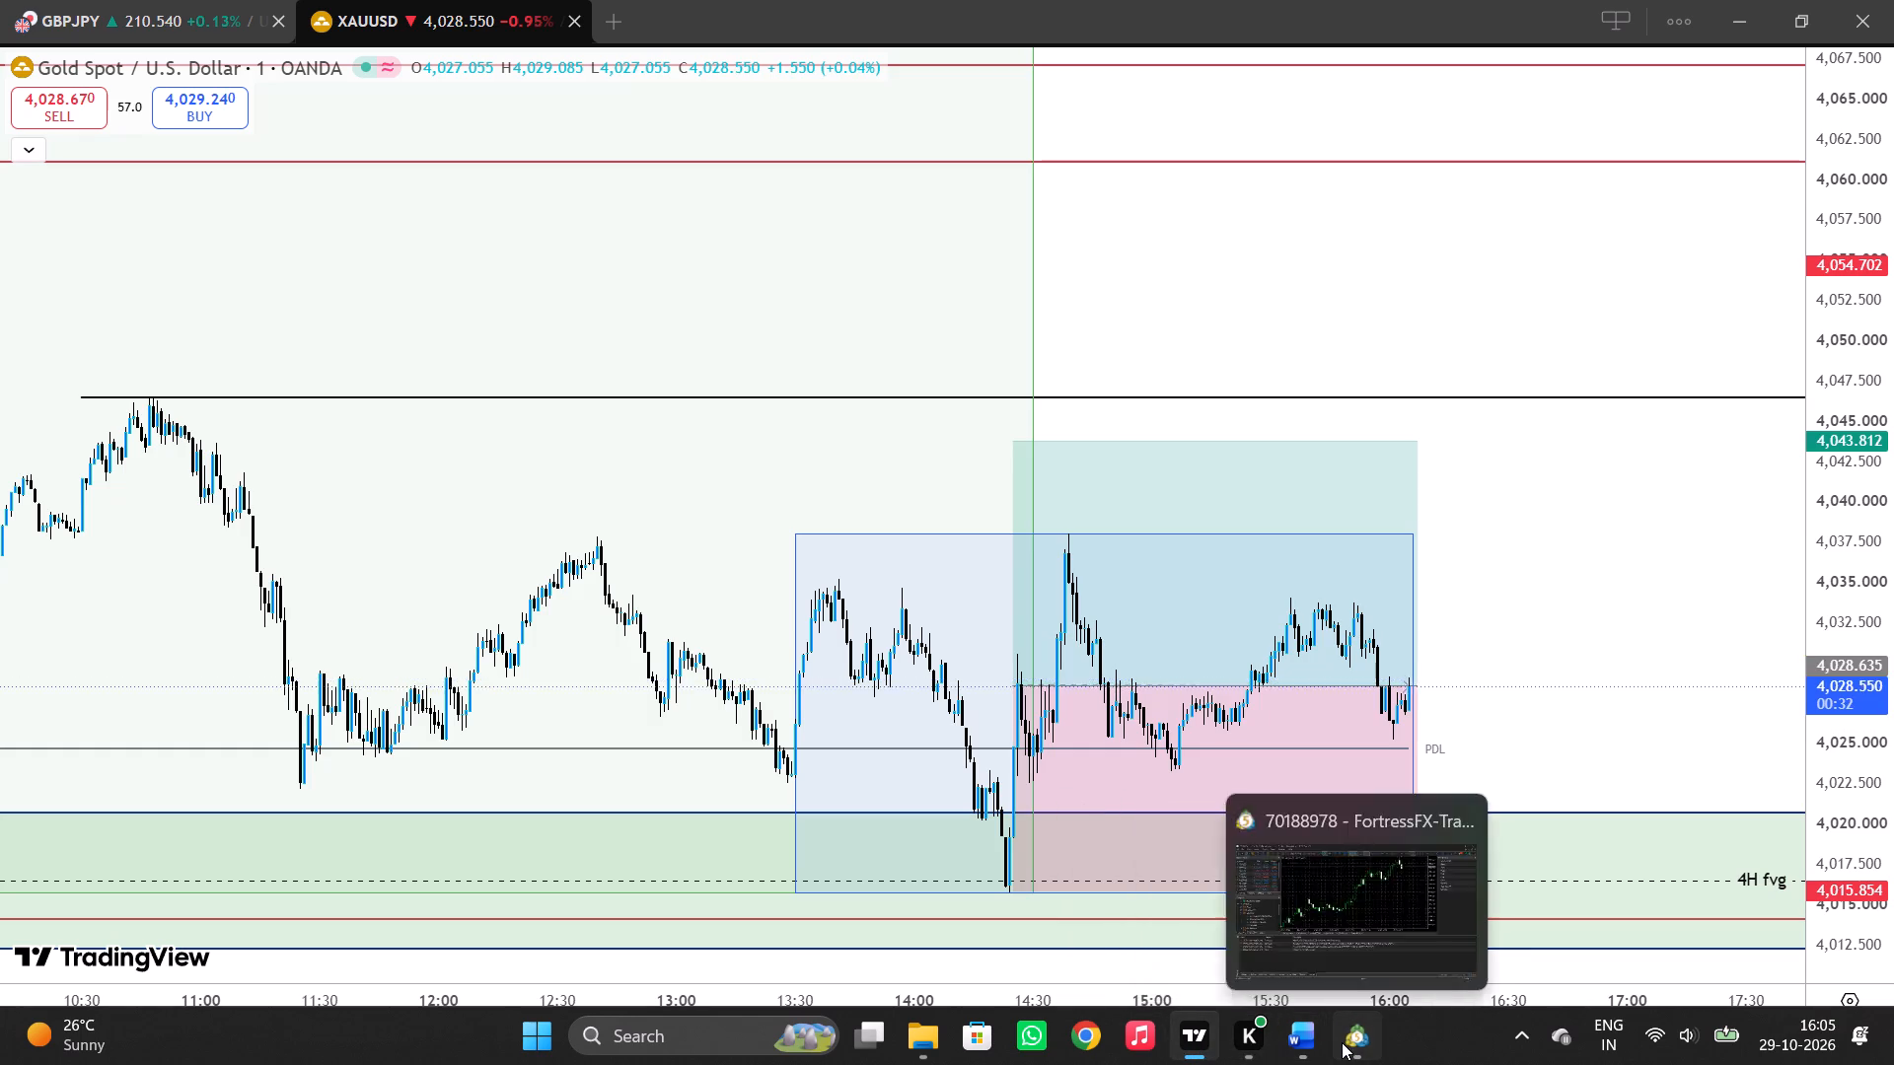
left_click(552, 175)
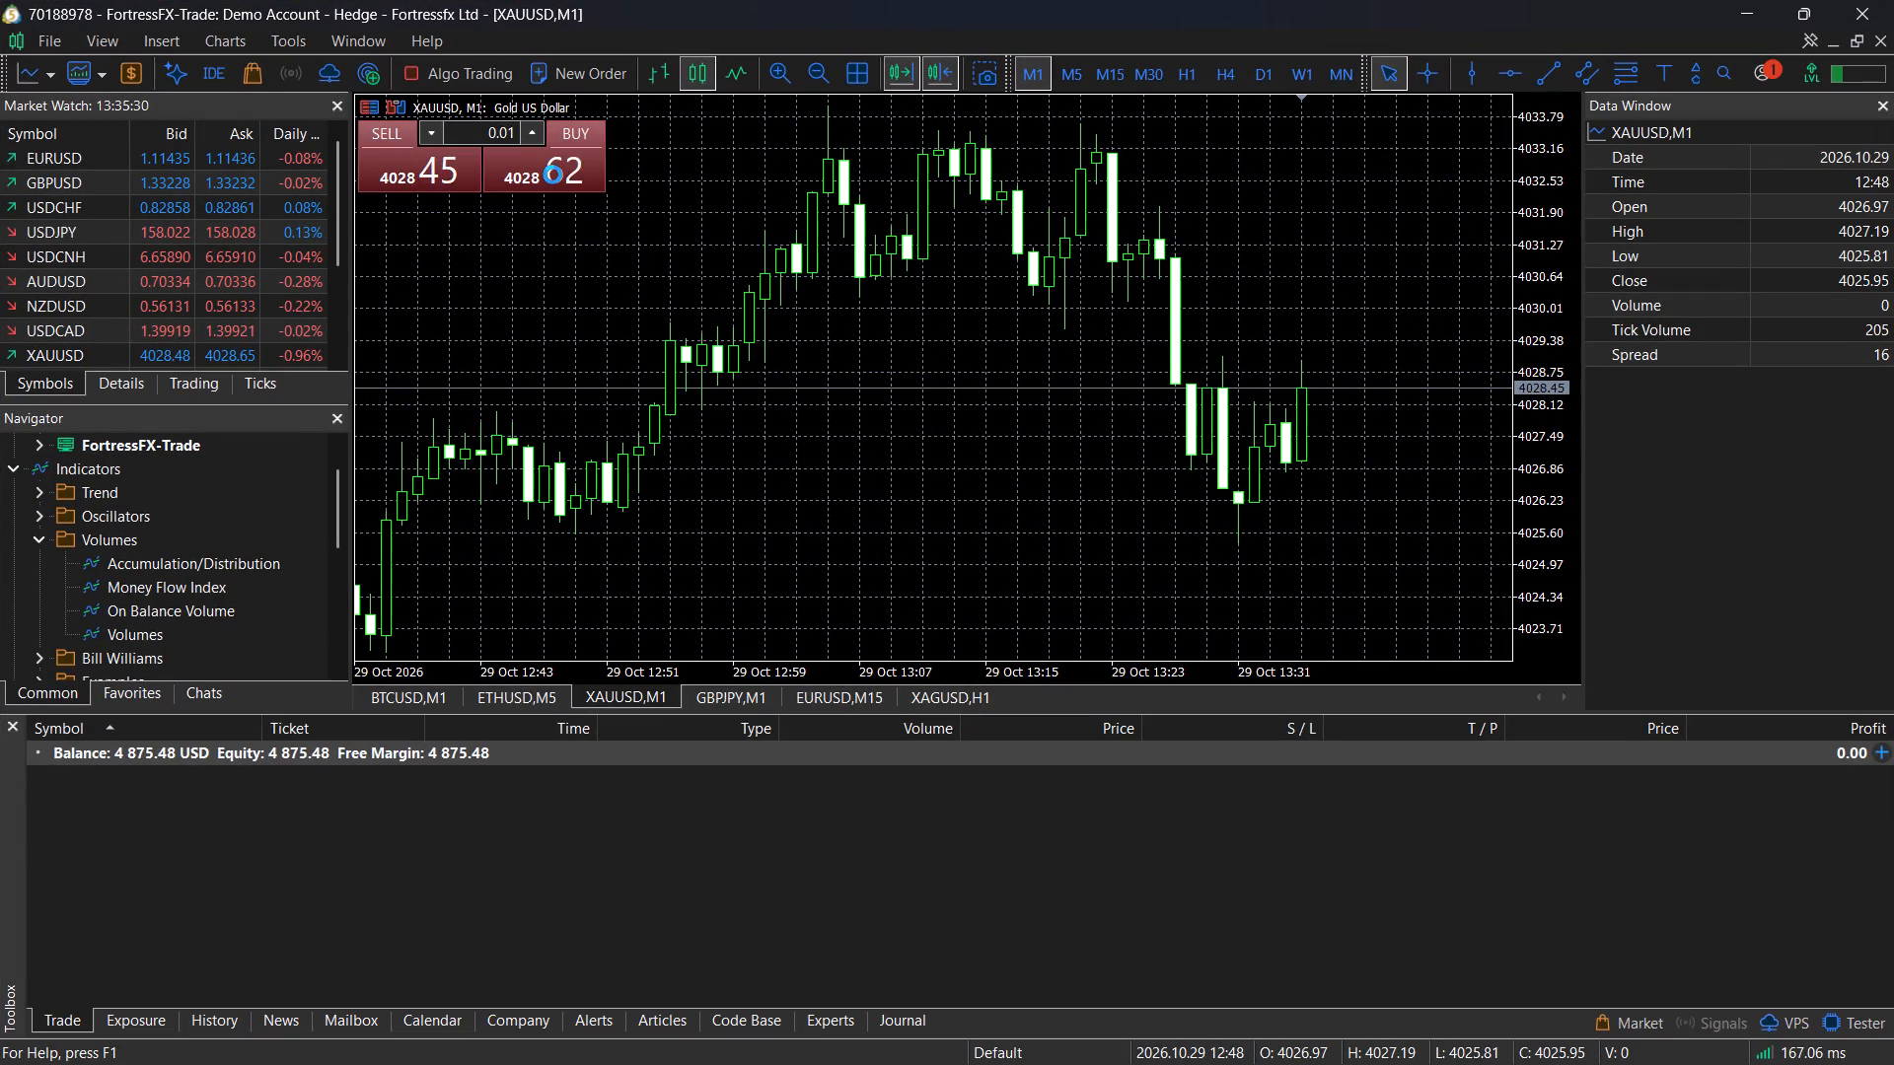
left_click(1725, 9)
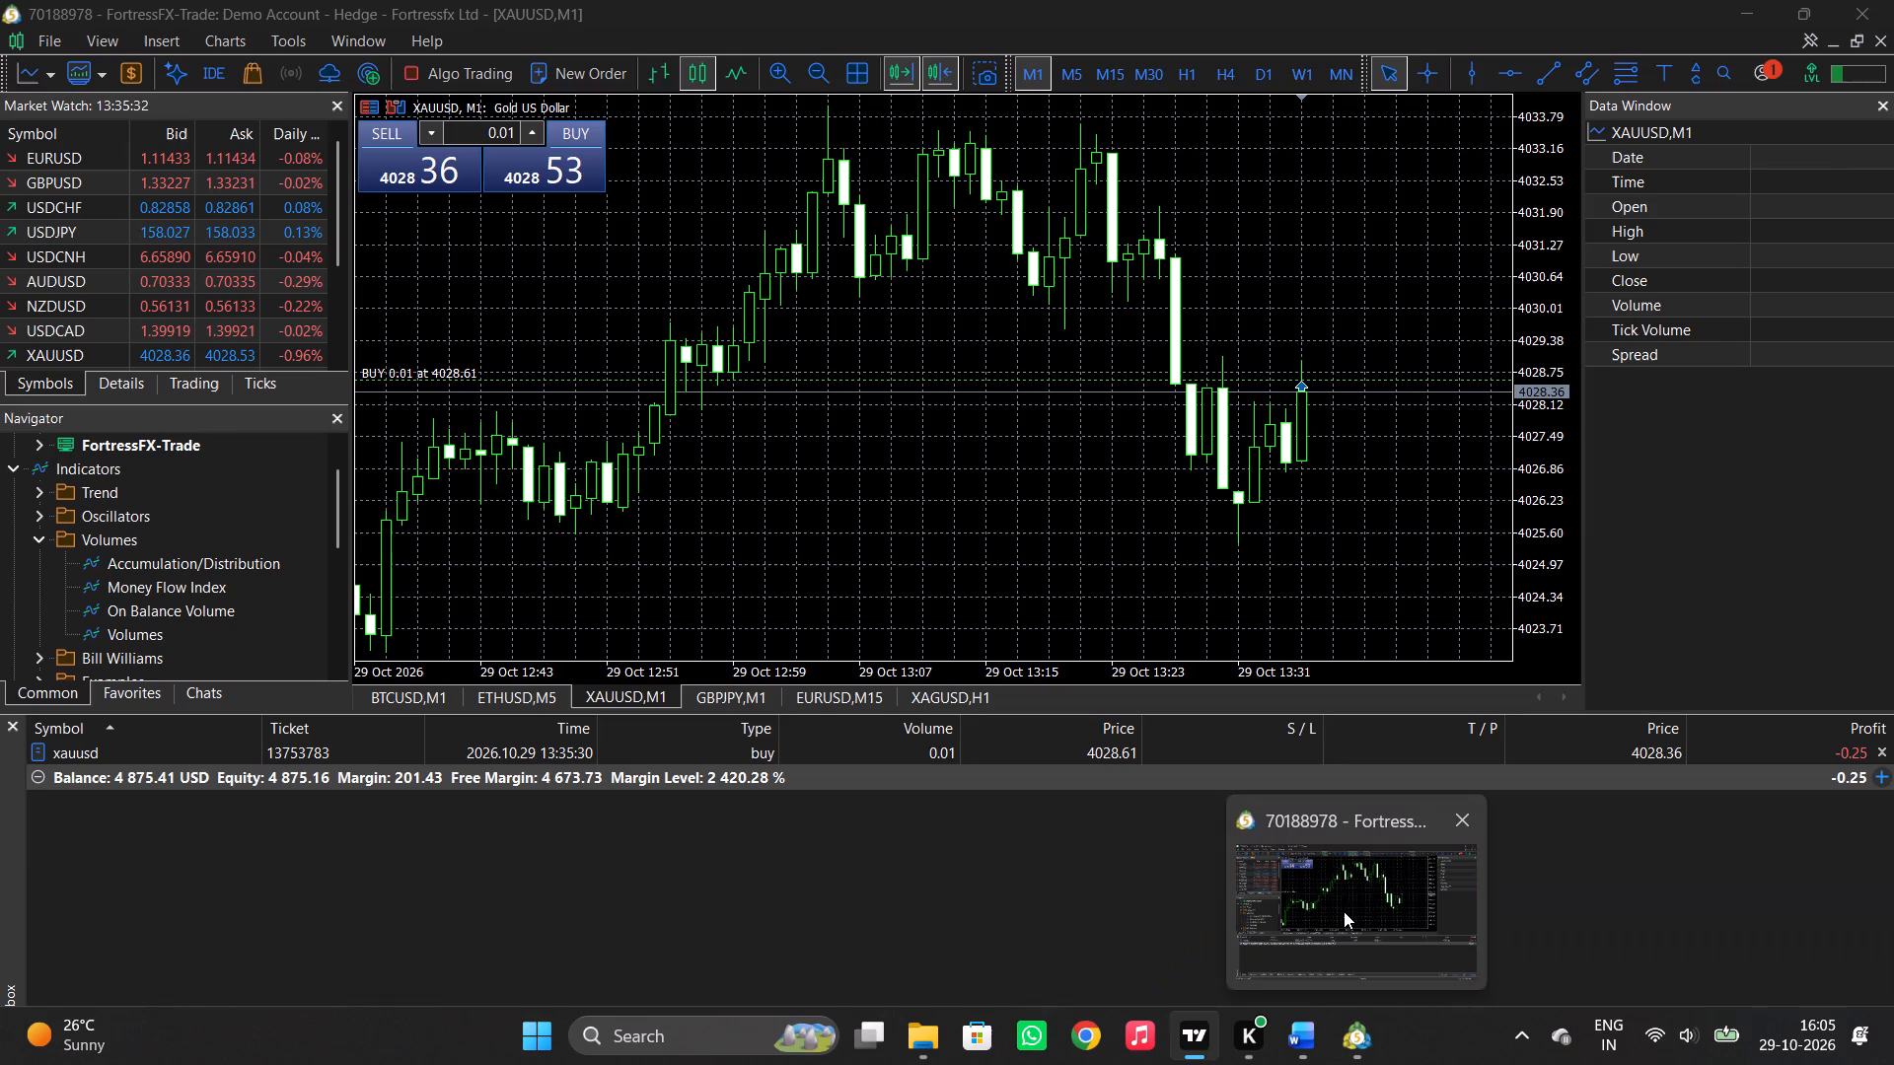
Return to MetaTrader 5, compress the XAUUSD M1 price scale slightly and turn off the chart shift.
left_click(1344, 911)
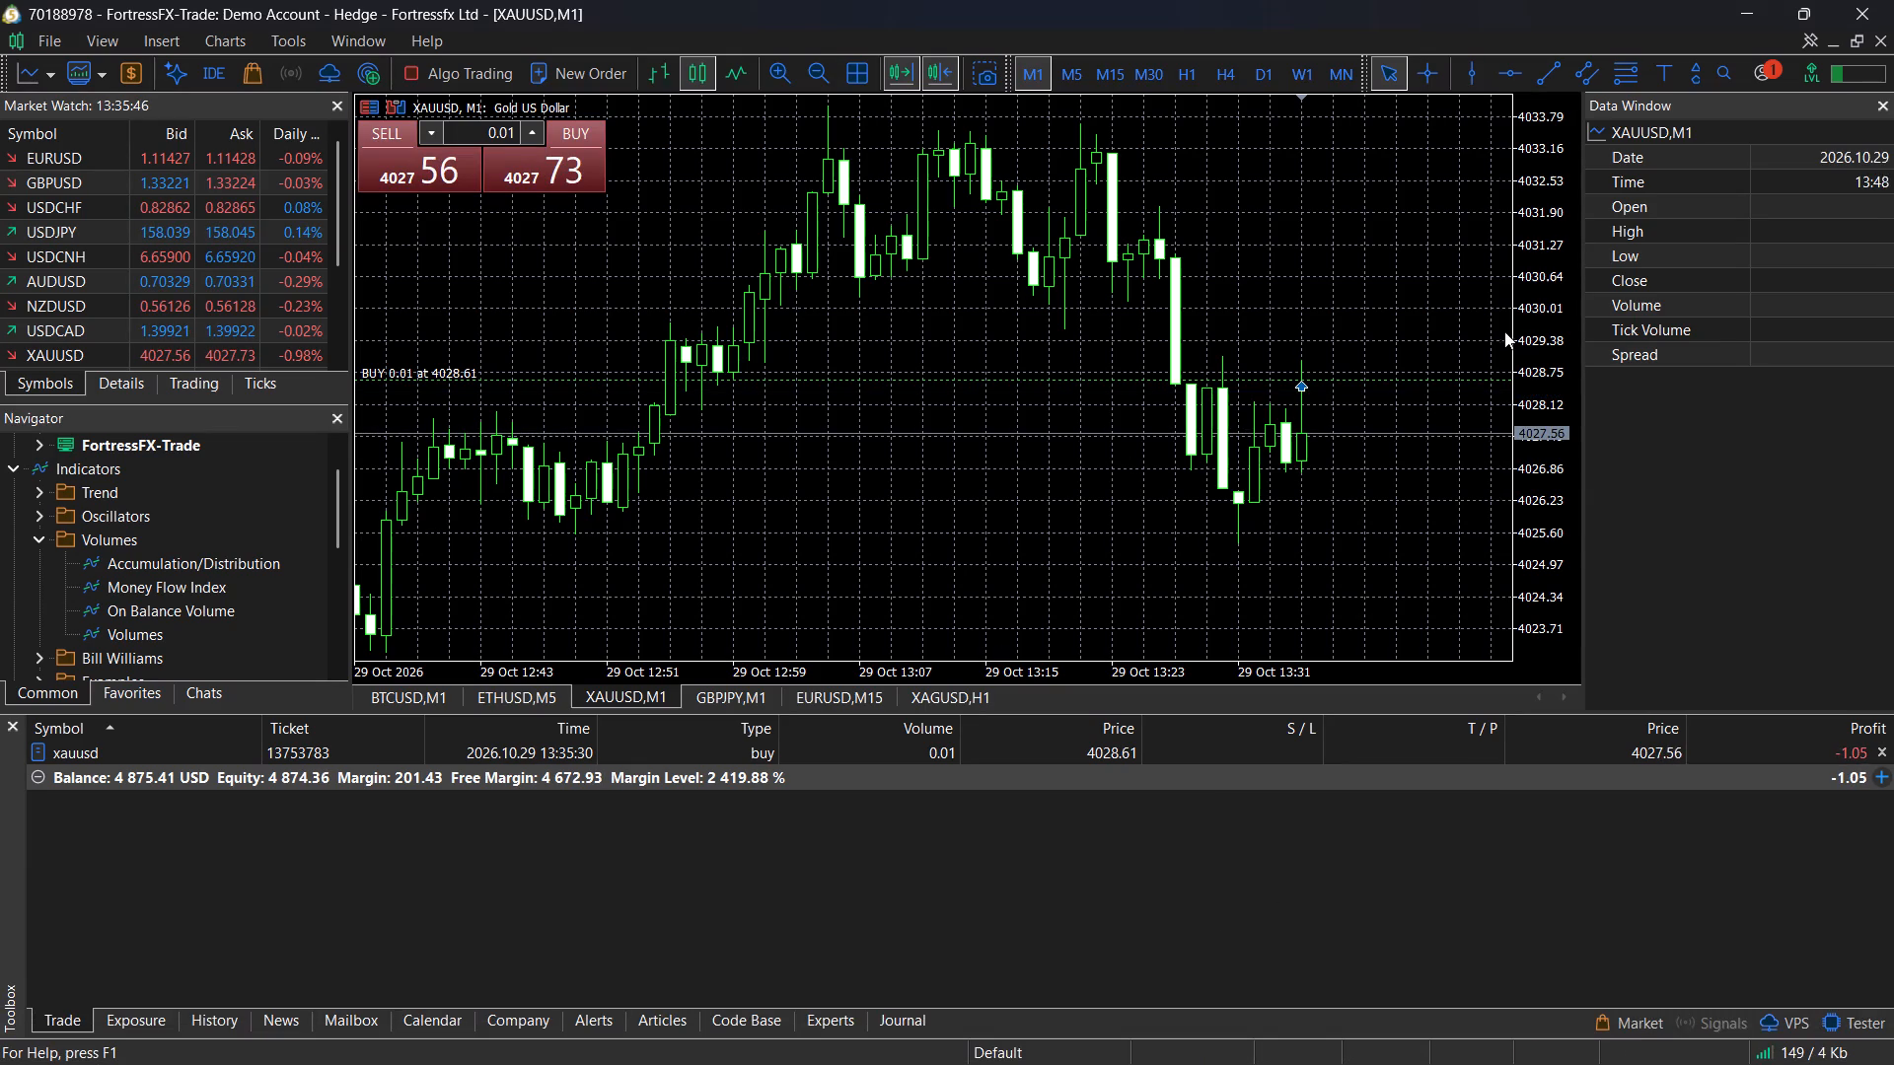
left_click_drag(1530, 319, 1533, 339)
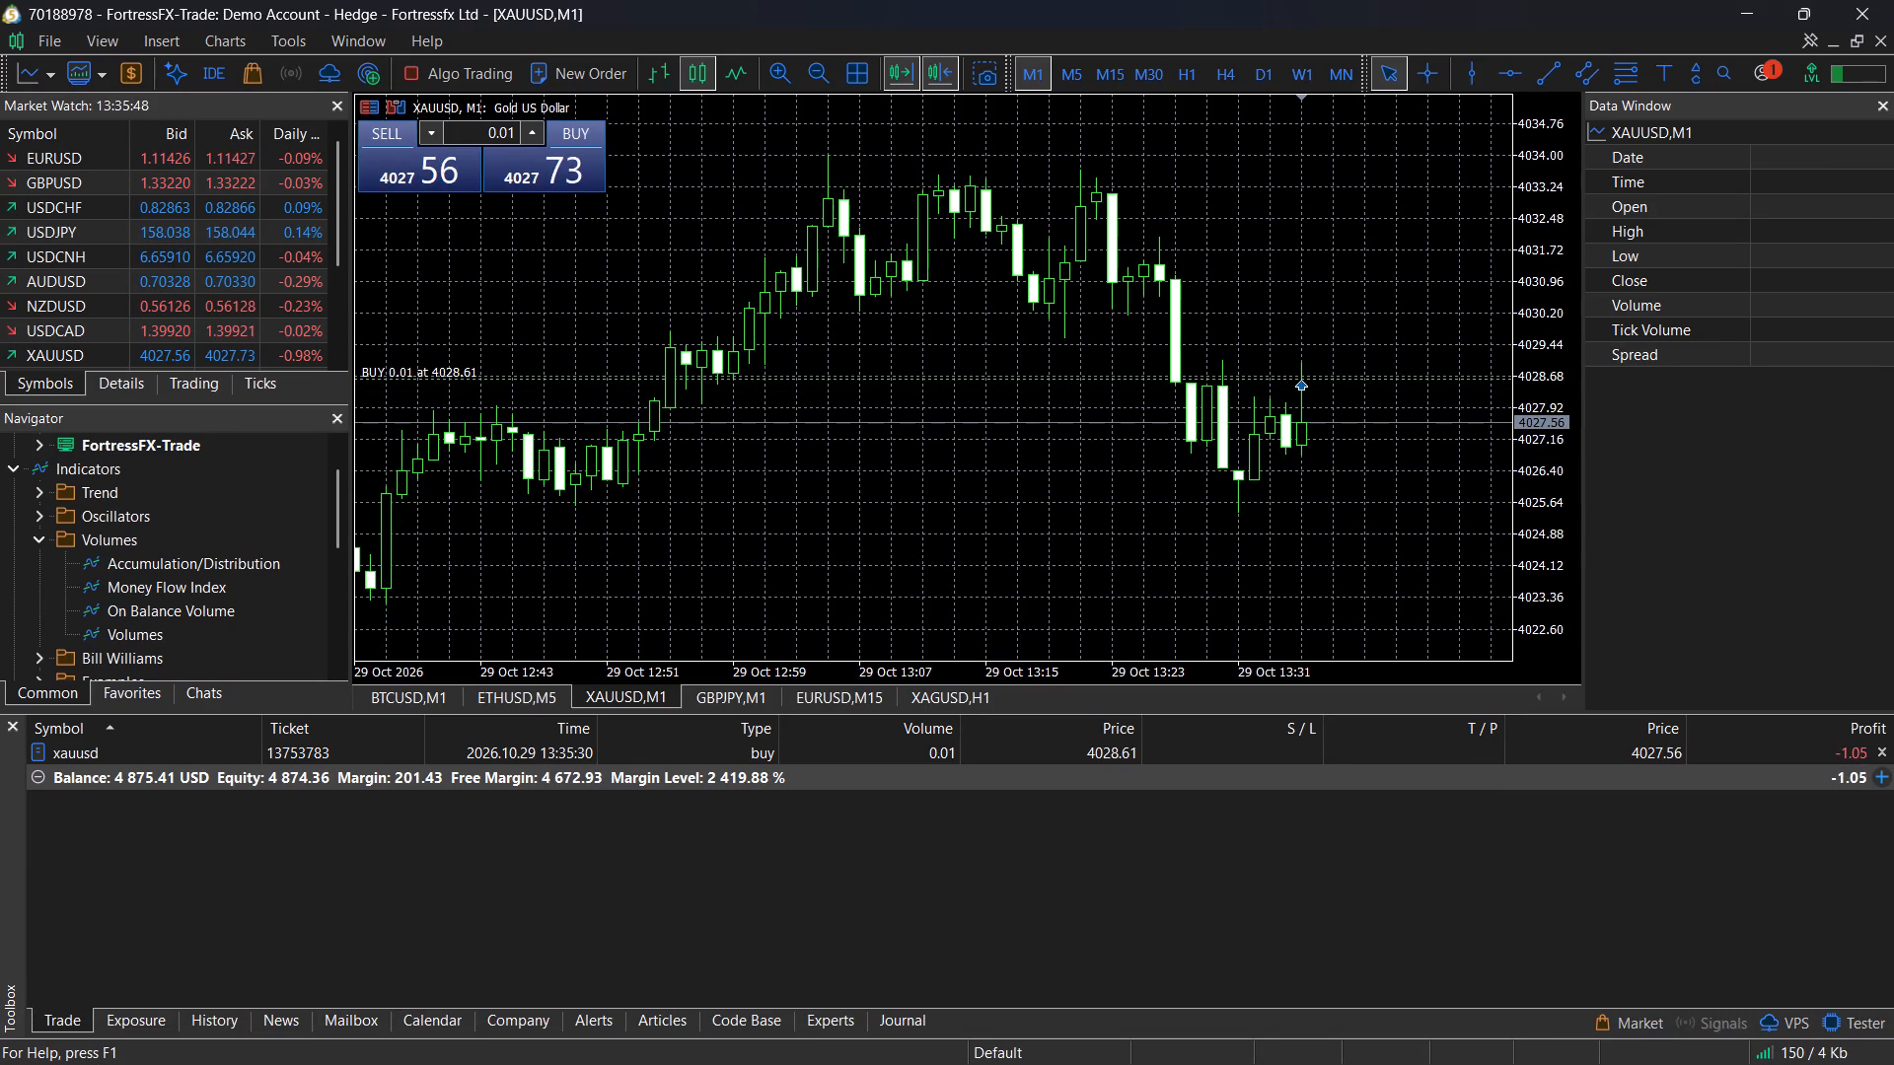
left_click(903, 70)
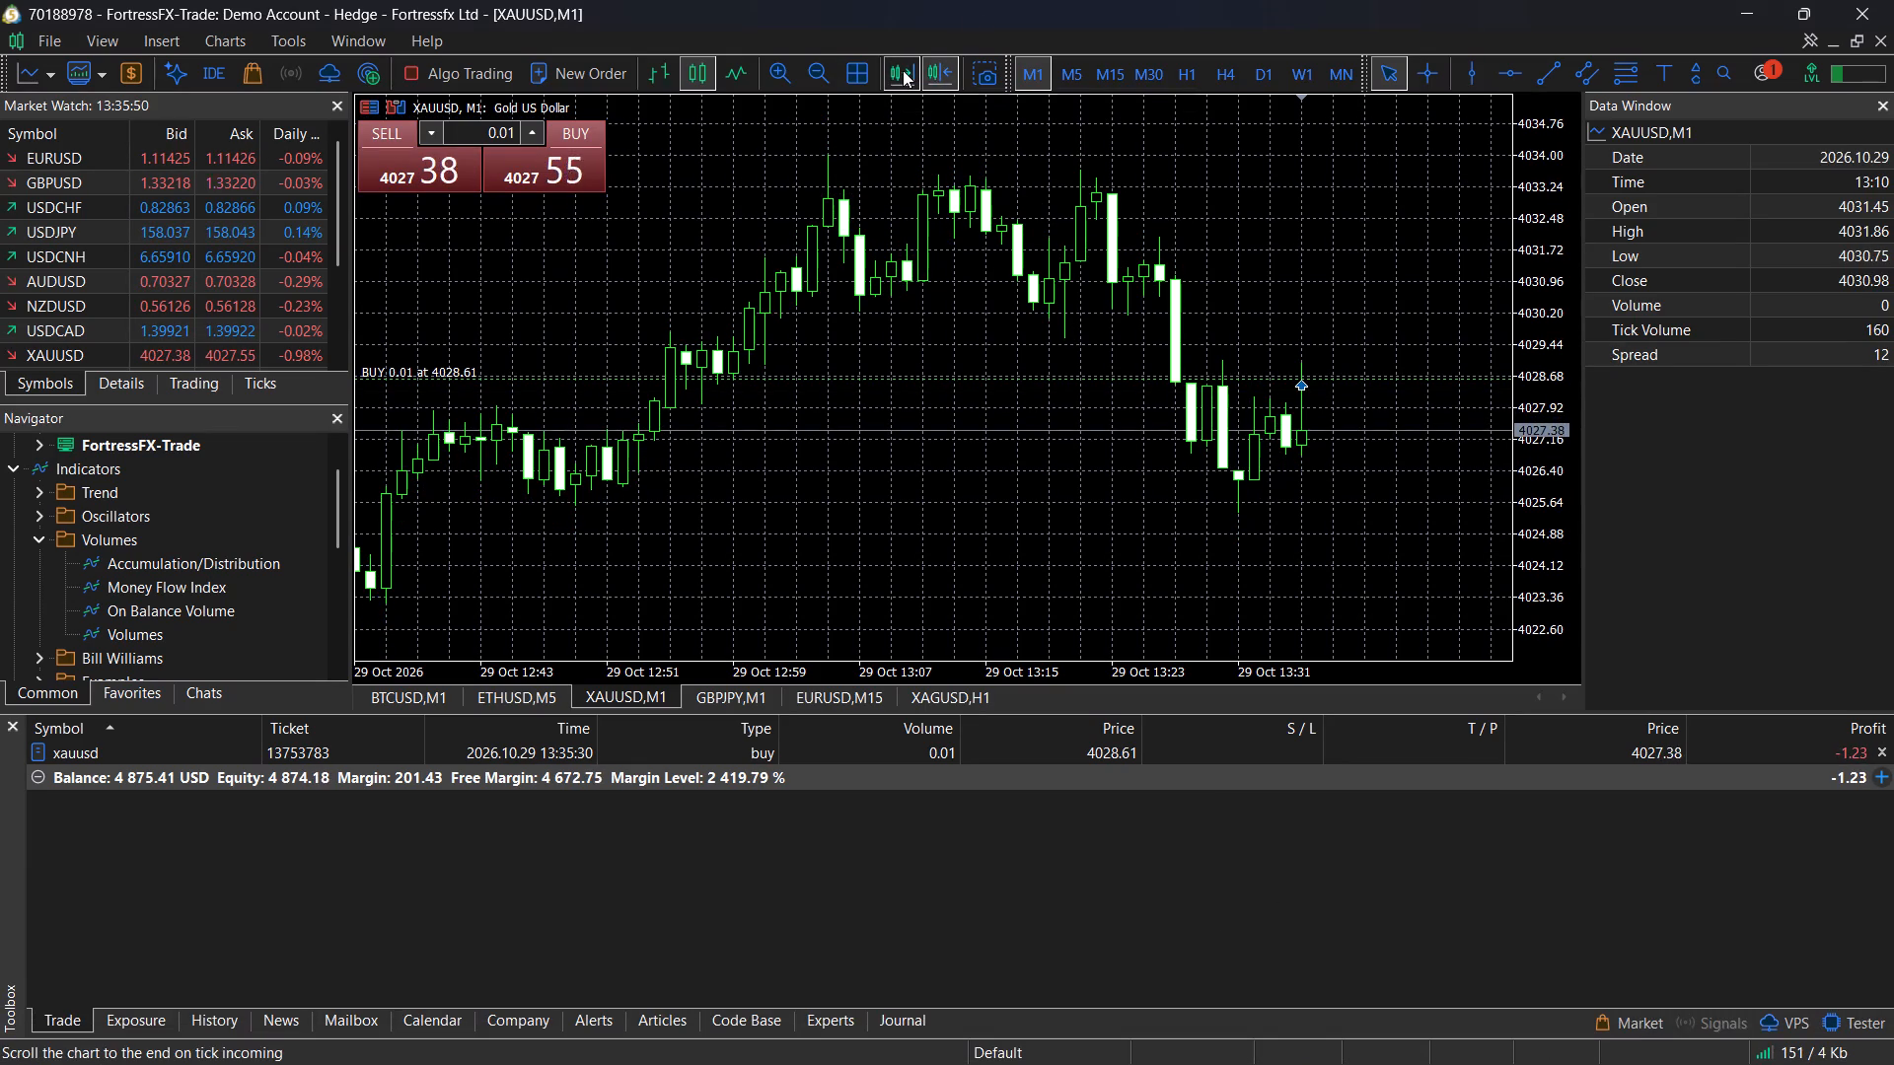
double_click(903, 70)
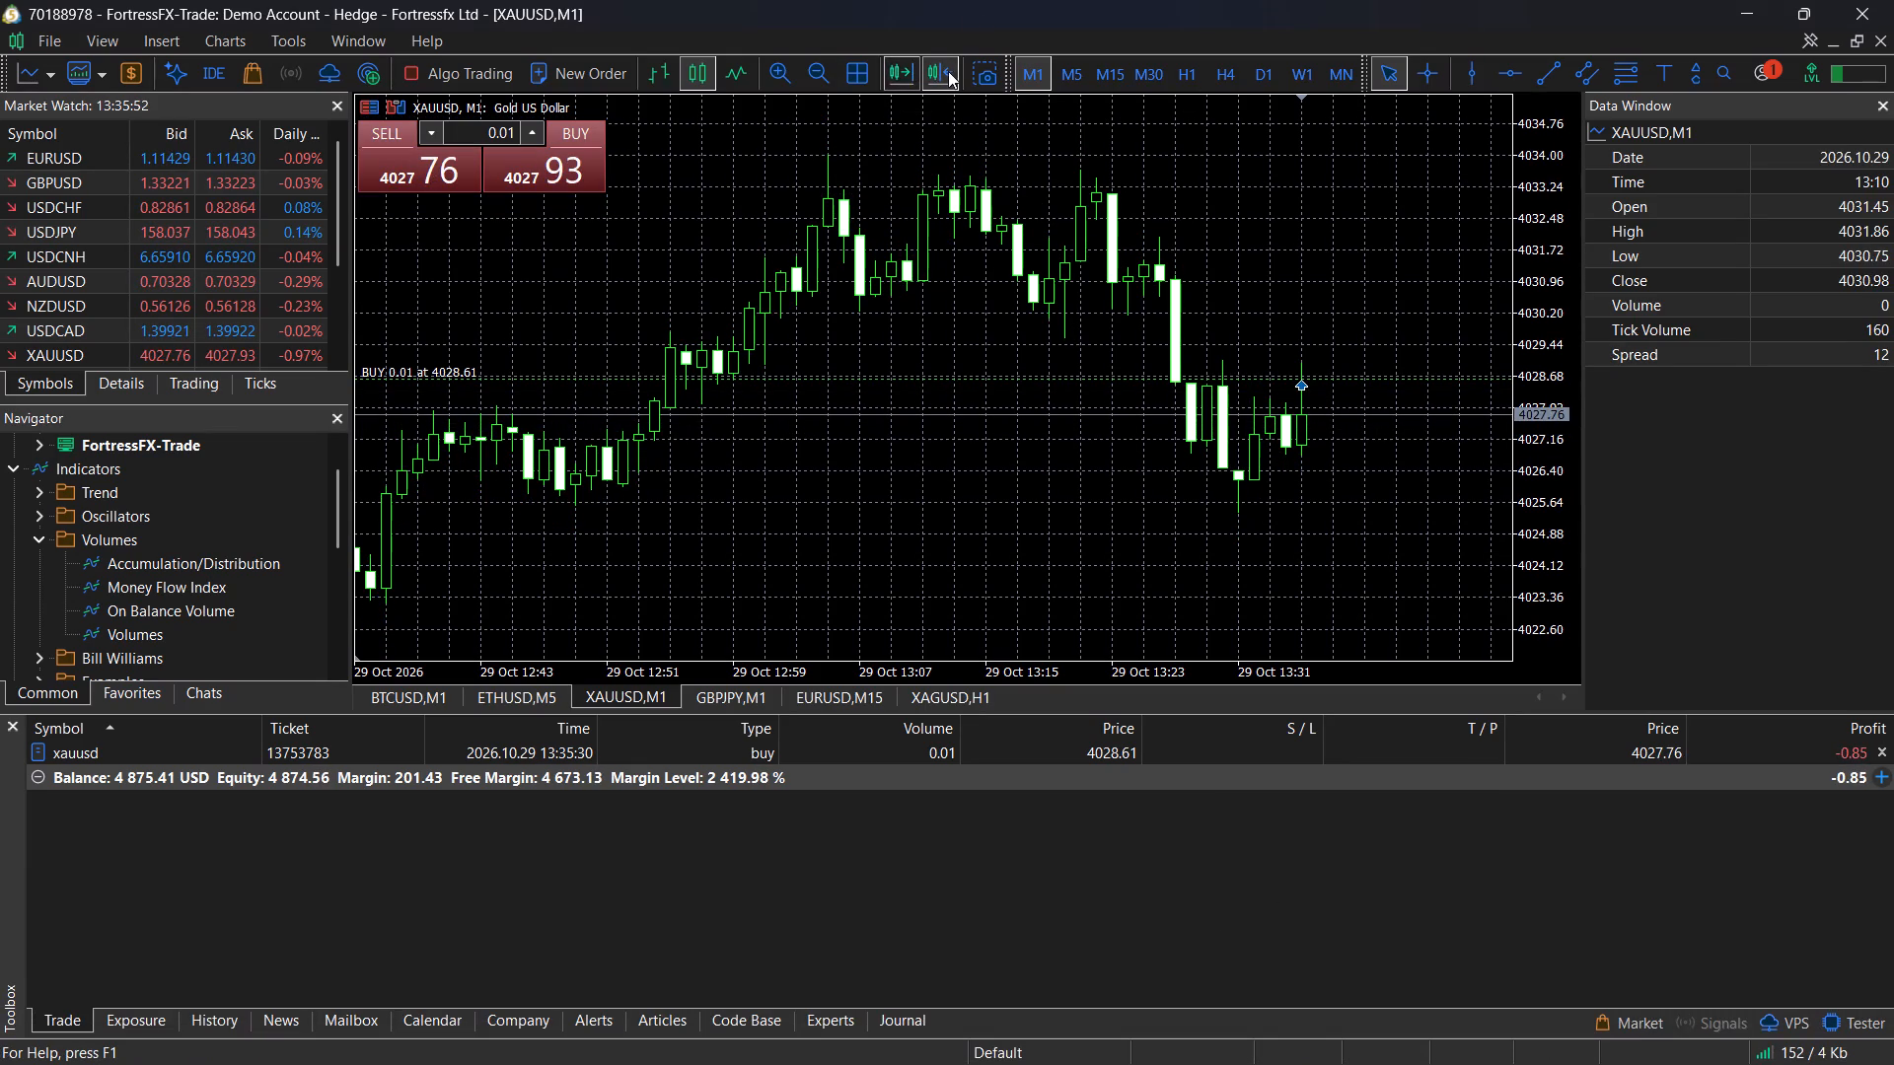
left_click(937, 72)
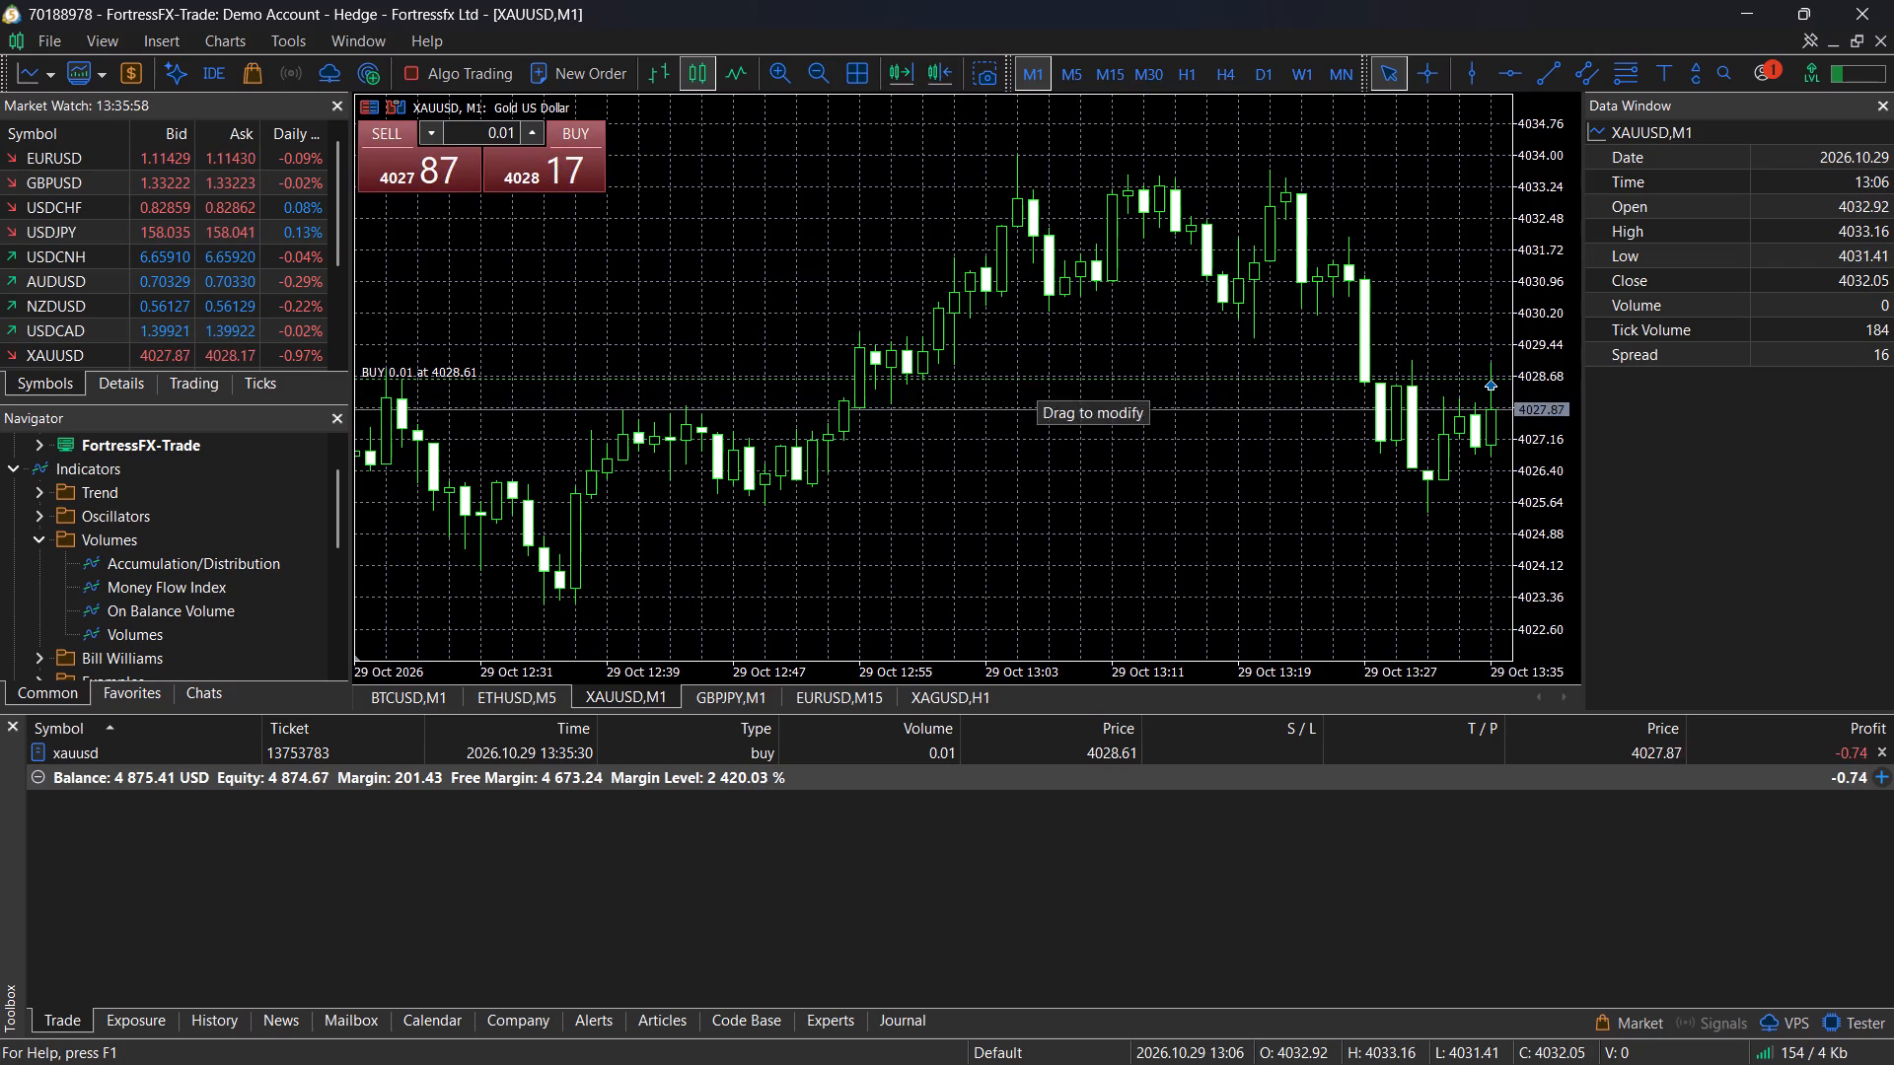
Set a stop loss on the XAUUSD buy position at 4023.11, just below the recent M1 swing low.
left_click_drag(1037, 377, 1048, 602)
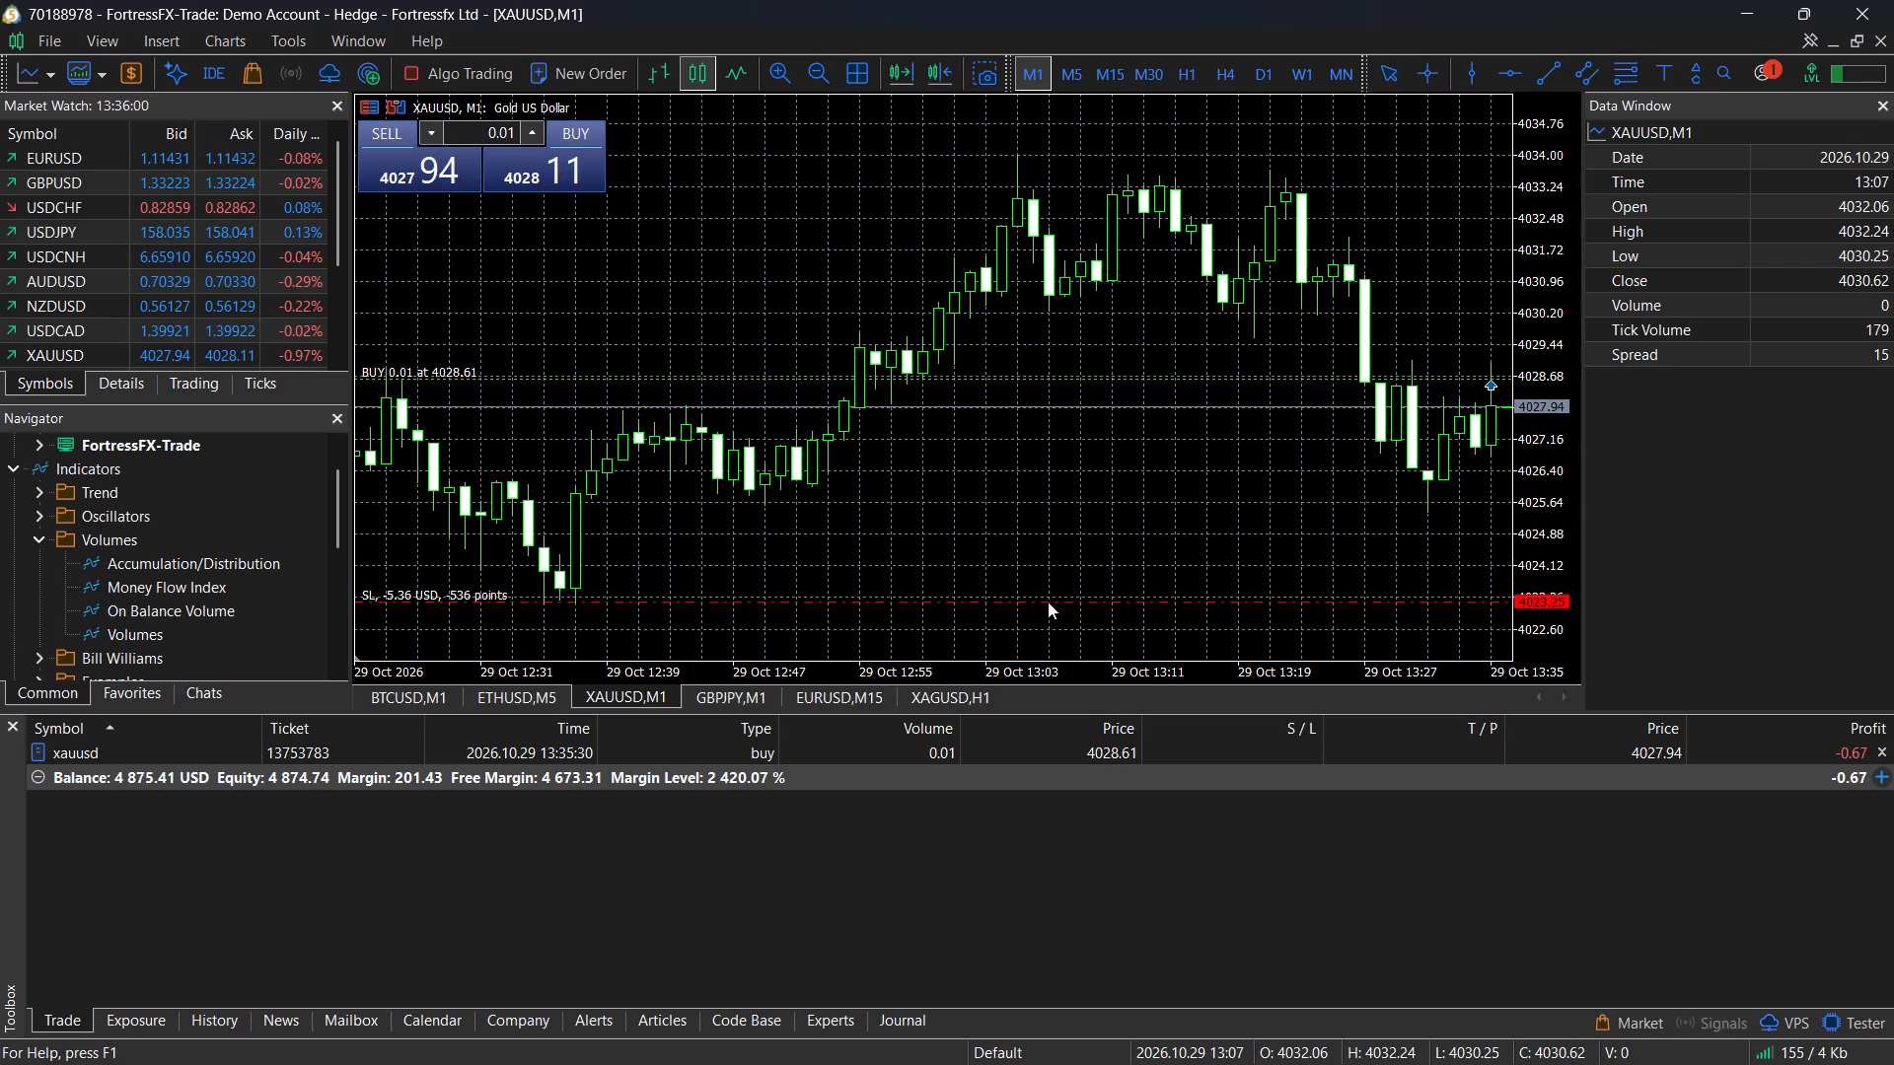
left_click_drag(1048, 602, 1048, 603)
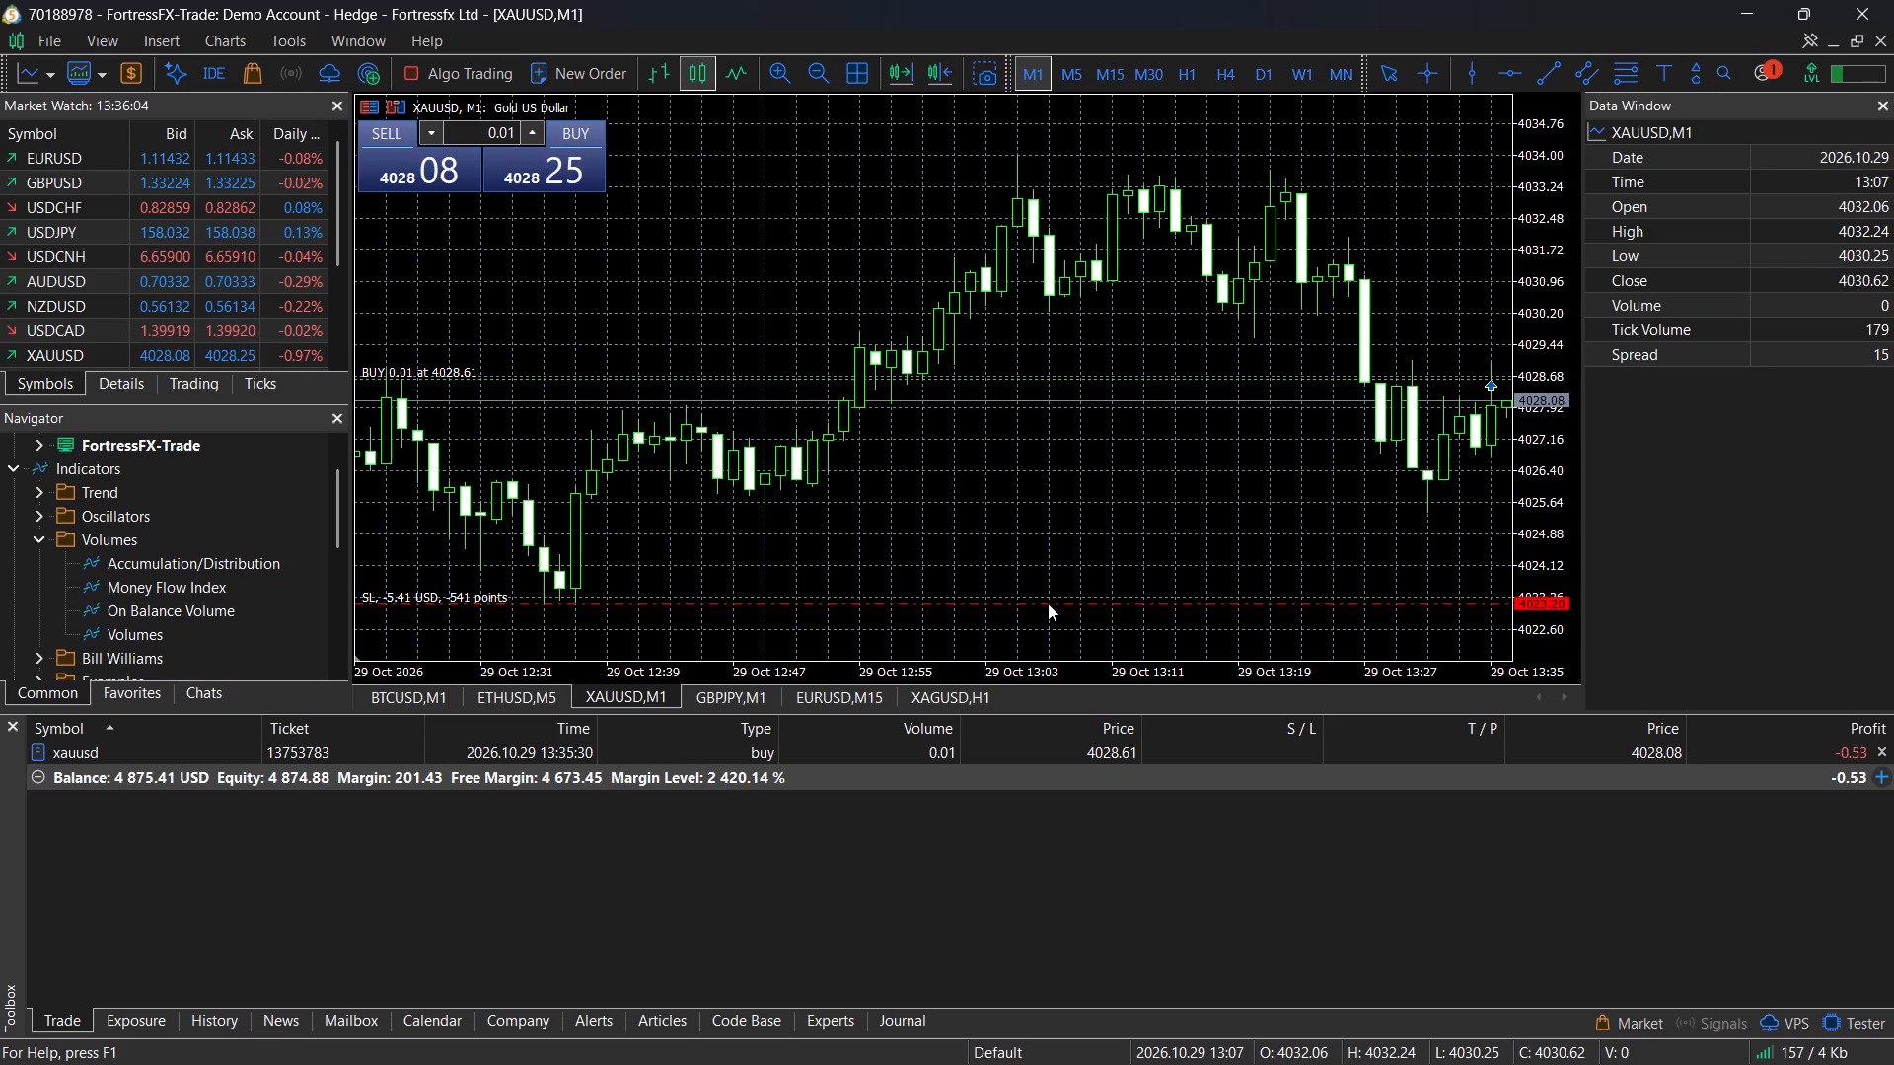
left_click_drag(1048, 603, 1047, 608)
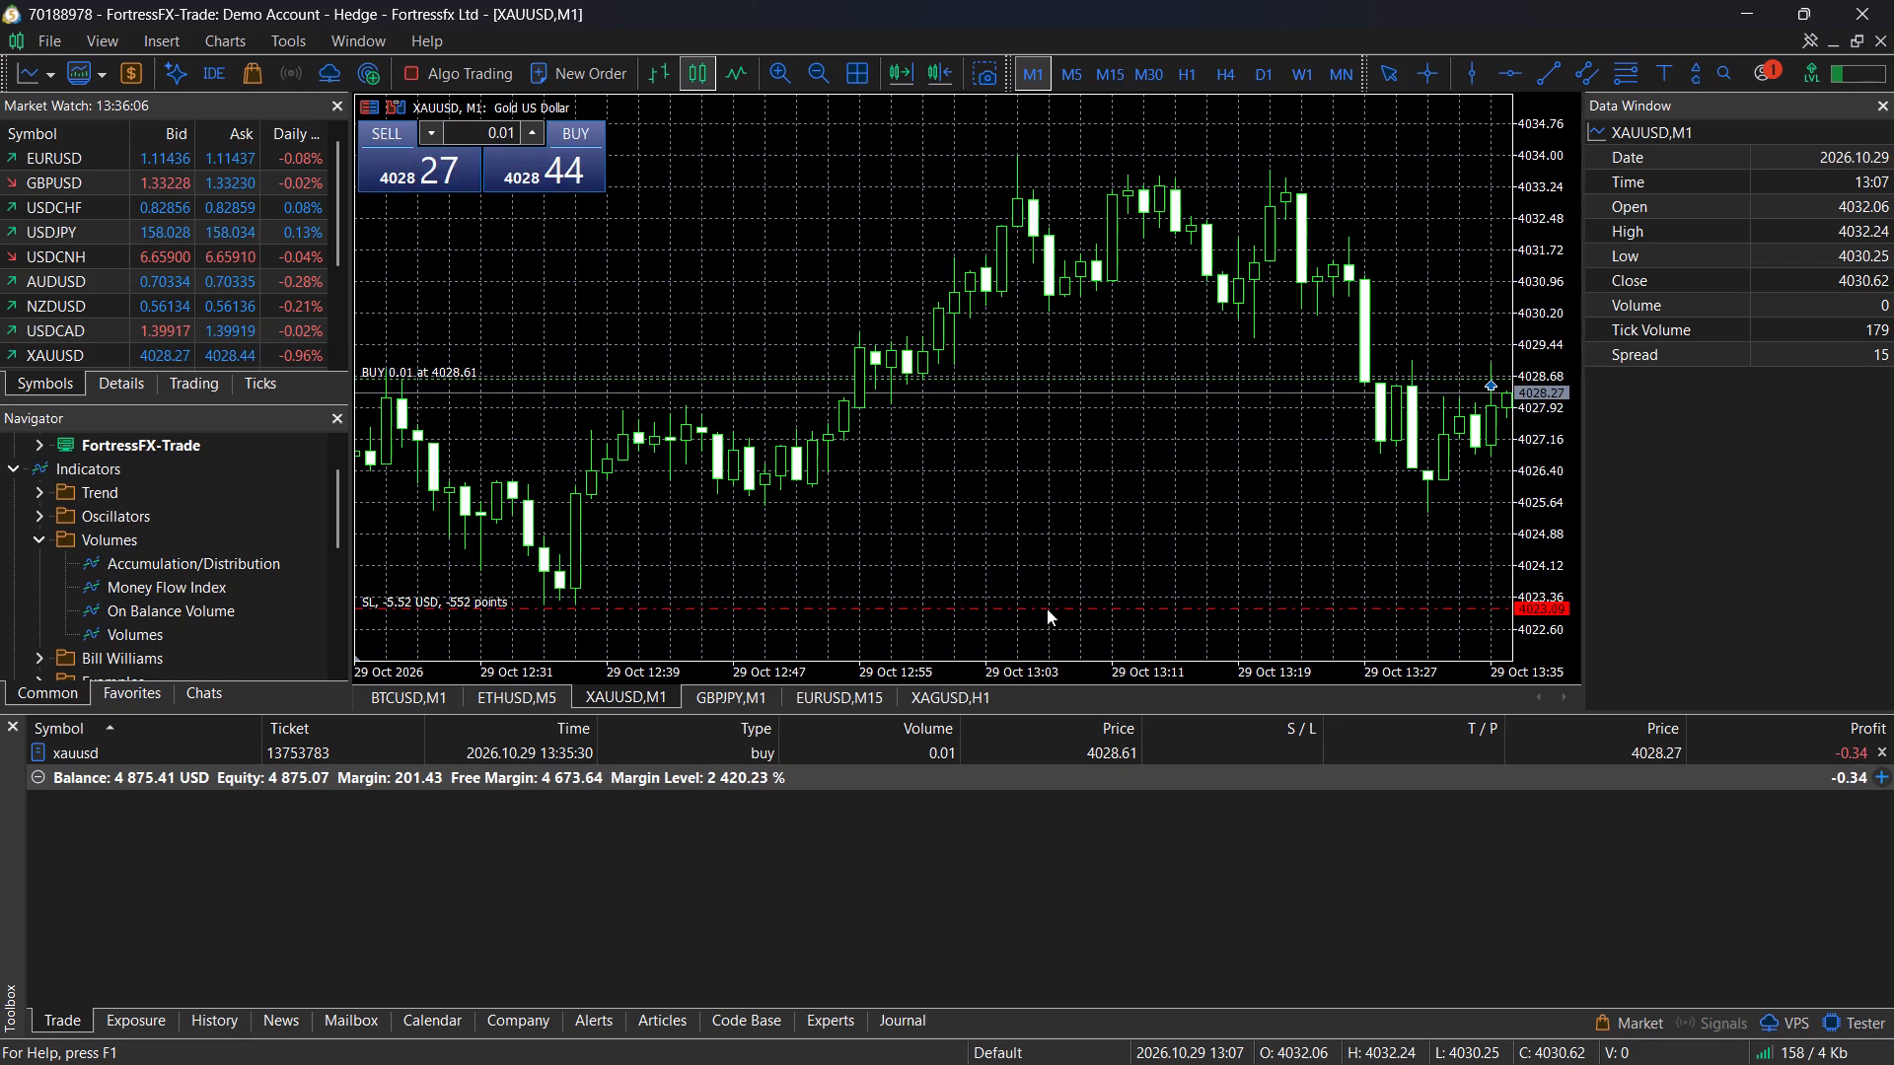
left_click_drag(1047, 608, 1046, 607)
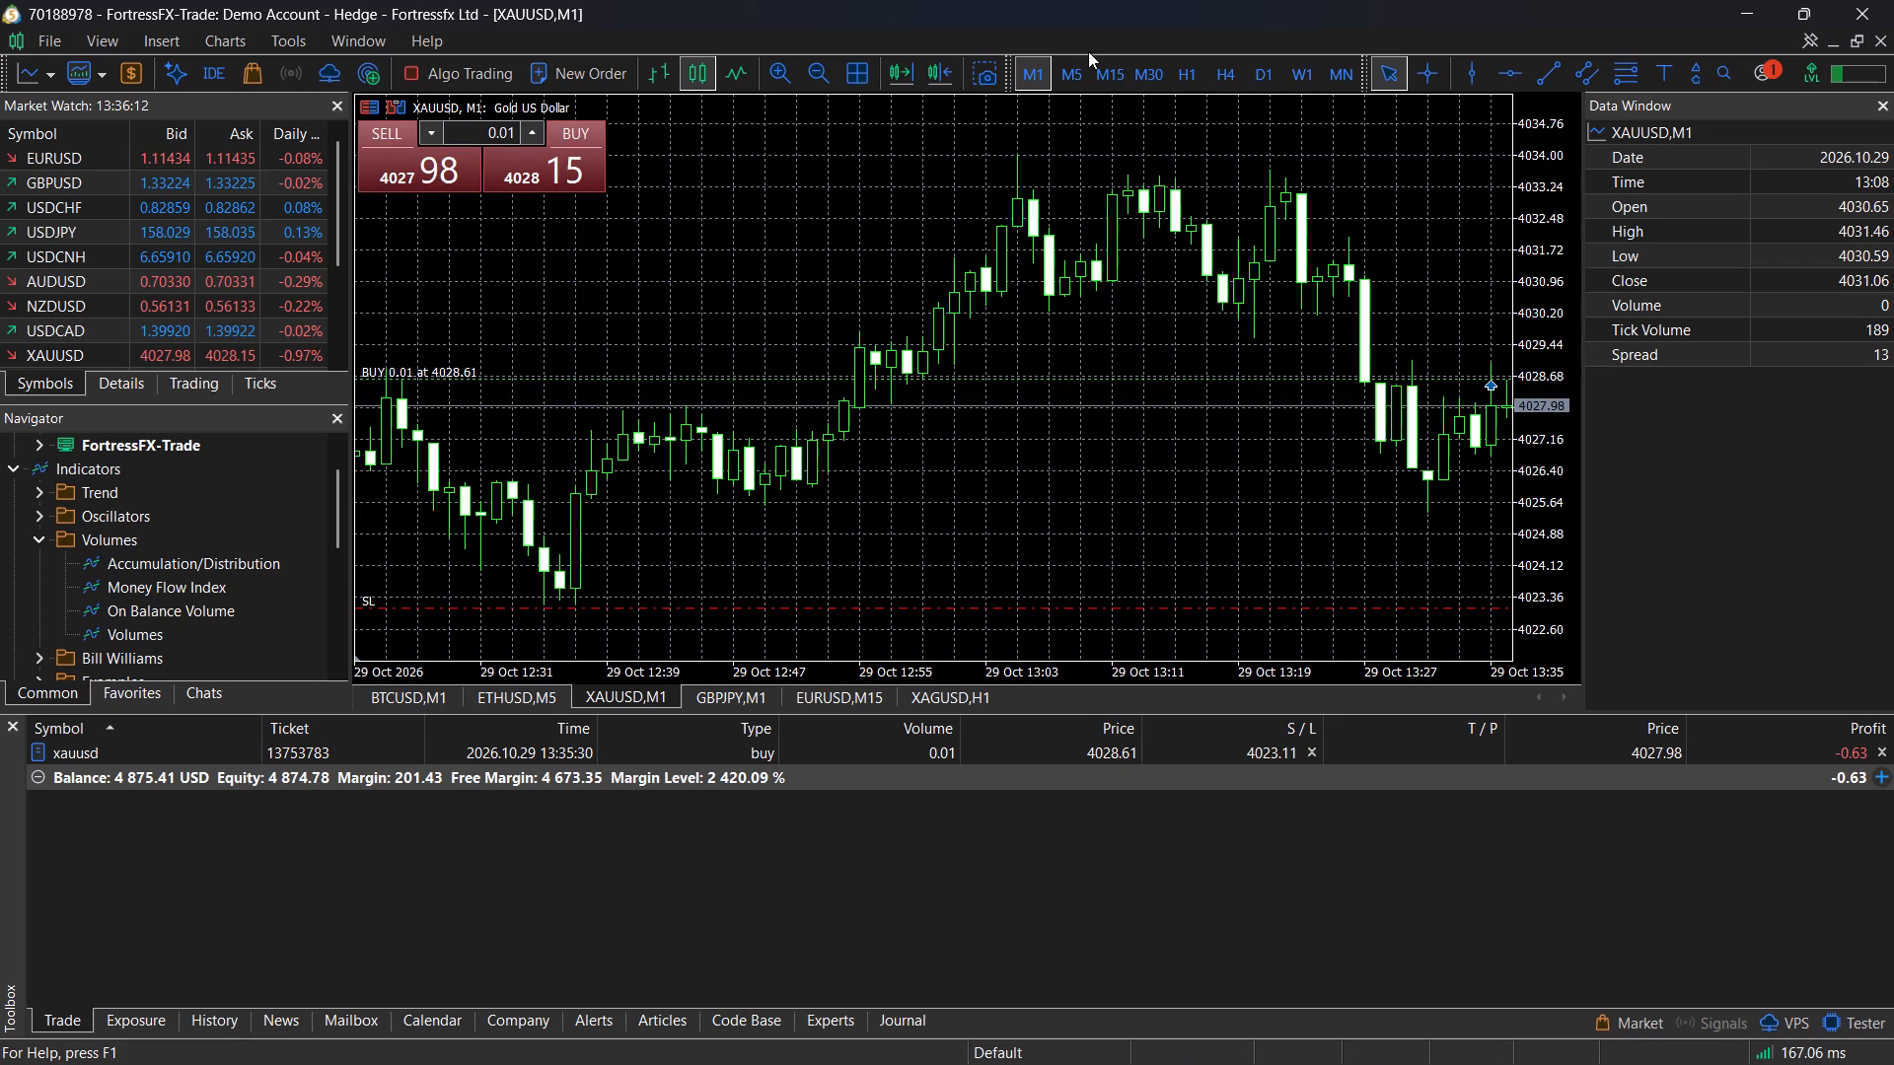
On the M5 chart, move the XAUUSD buy position's stop loss to 4015.56, just below the session's lowest wick.
left_click(1072, 74)
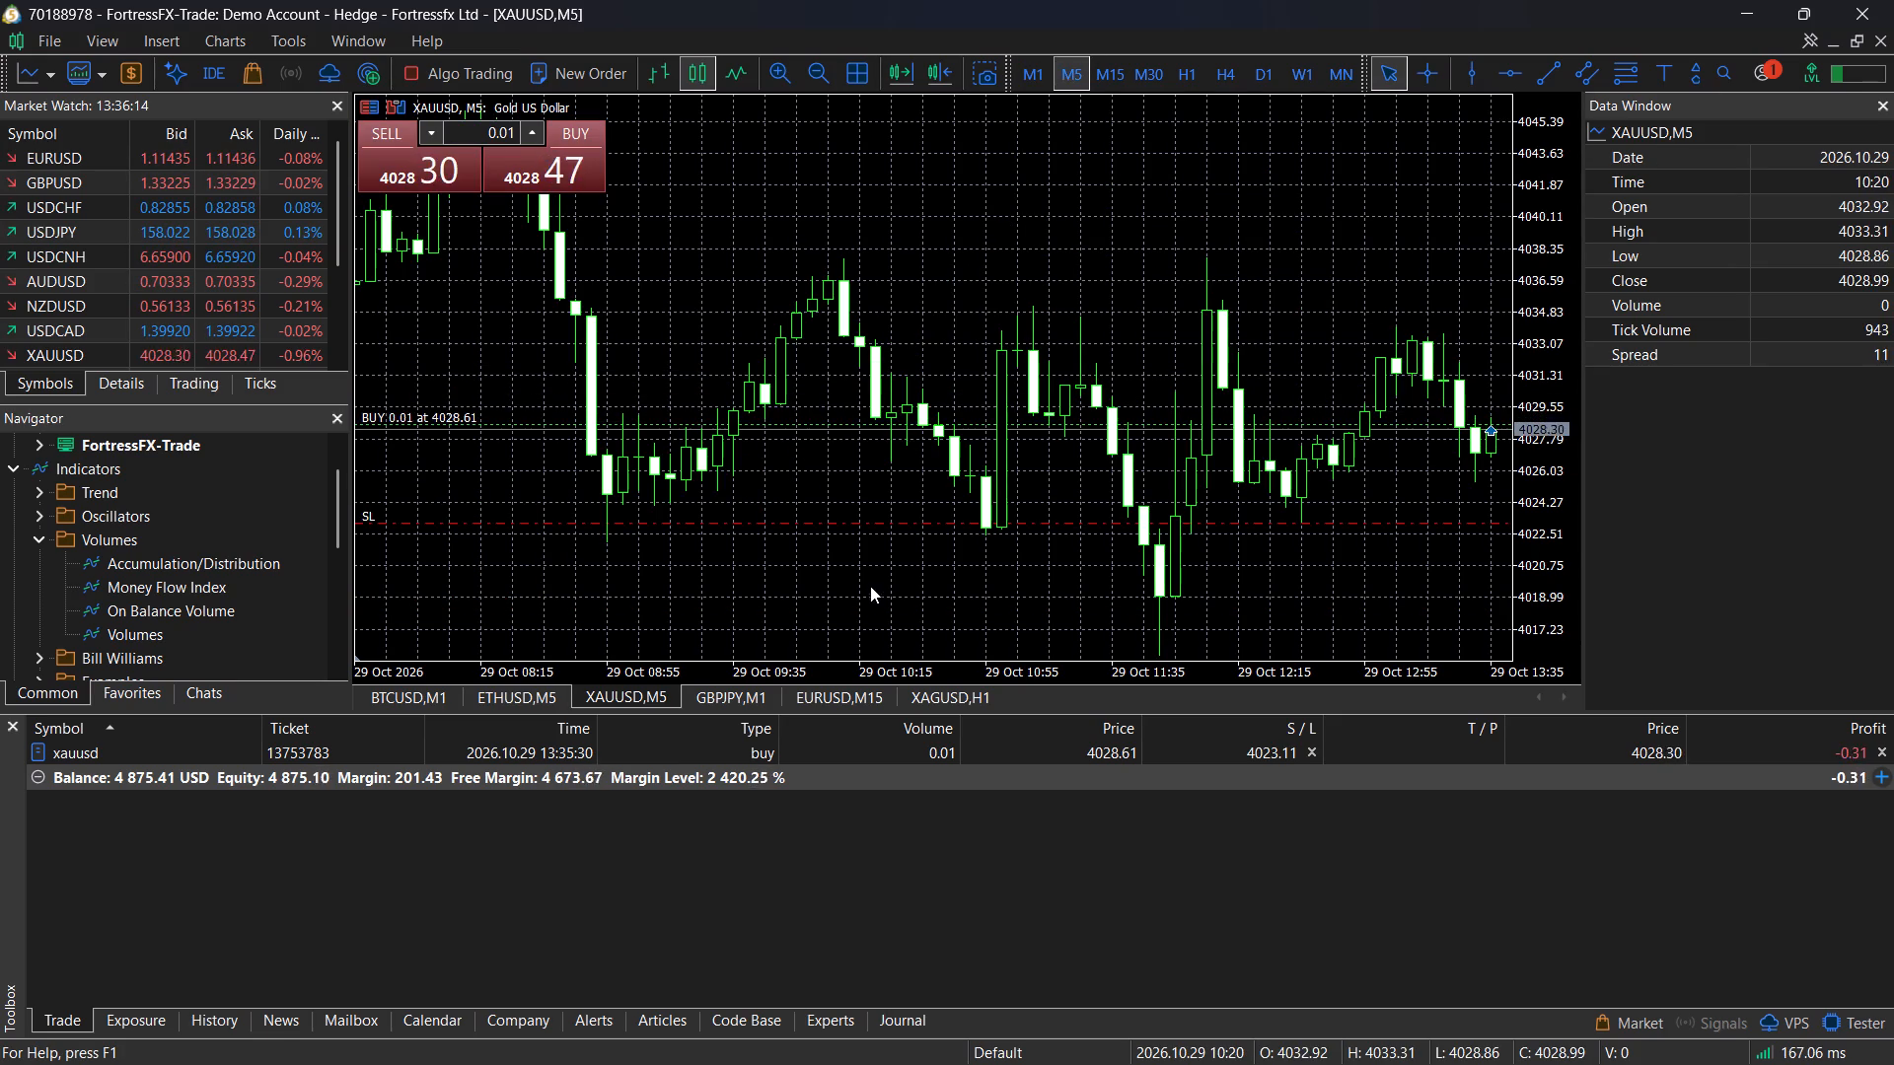
scroll(848, 589, "left", 1)
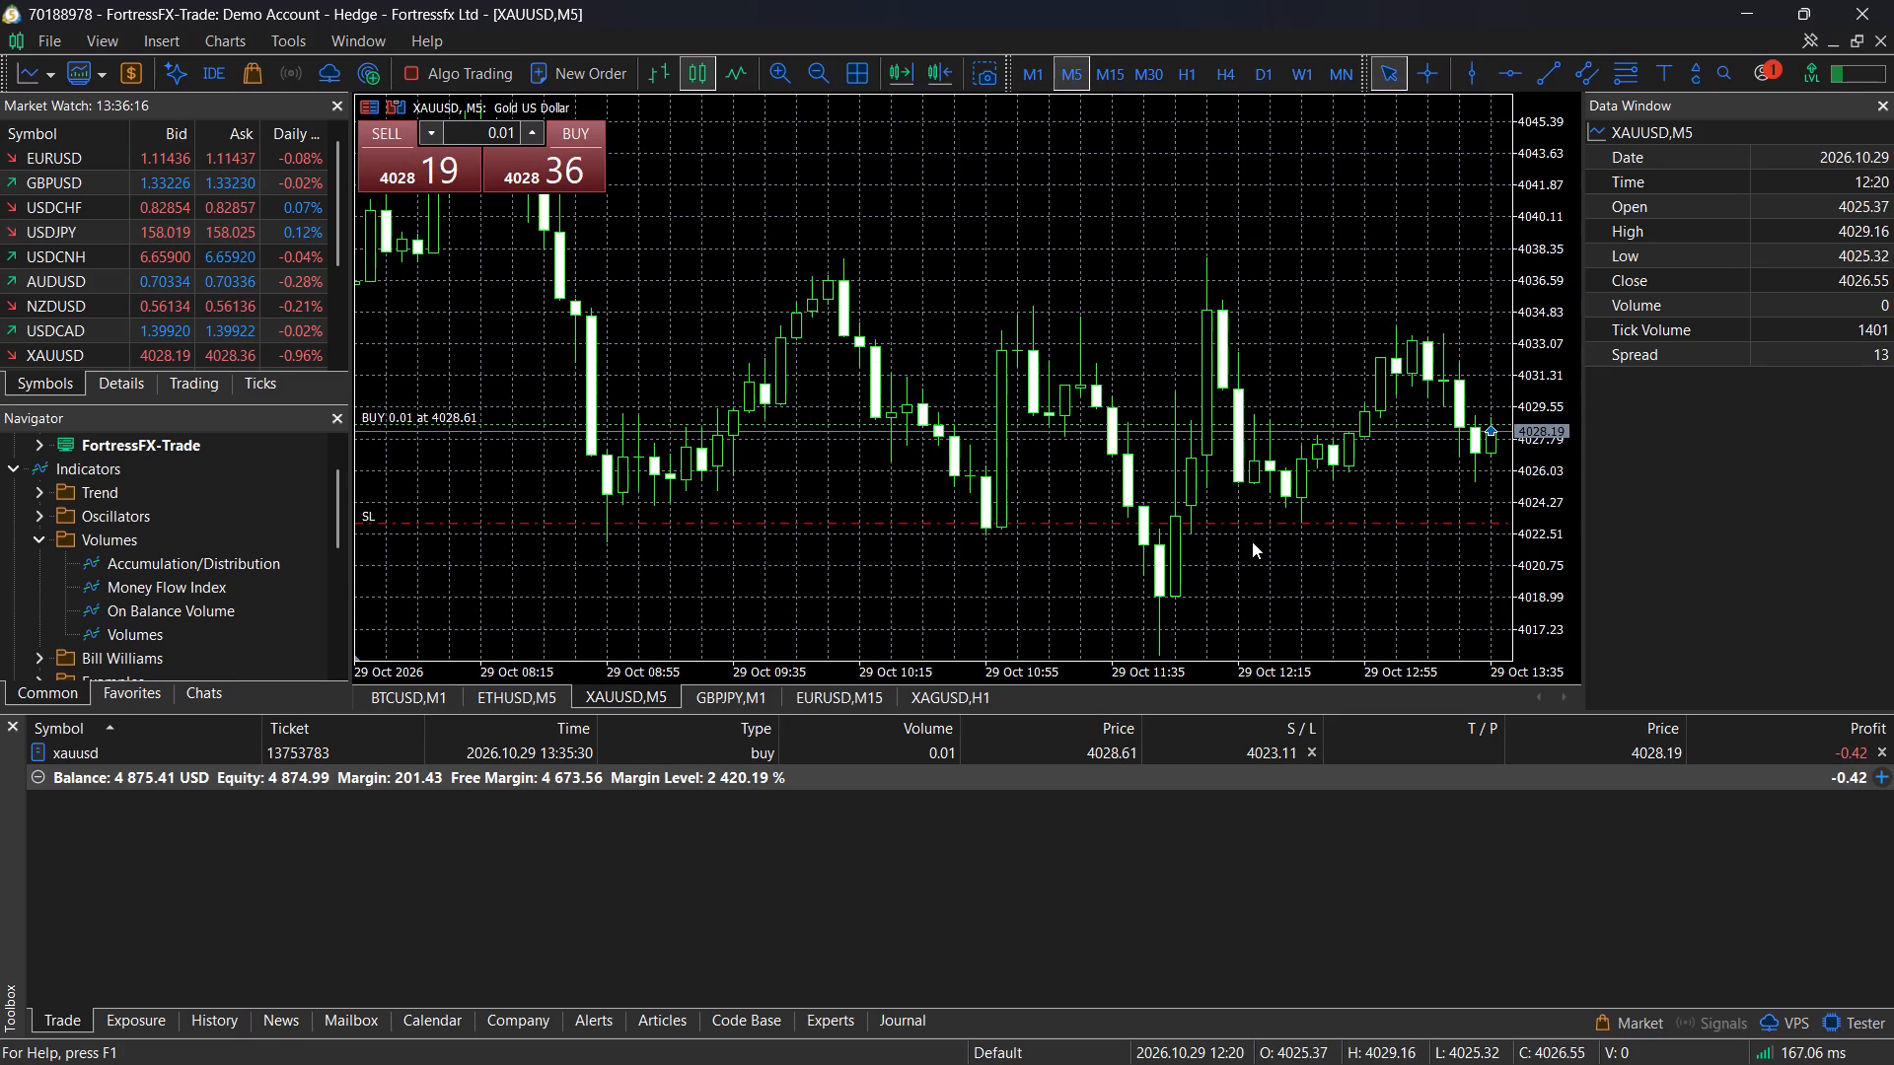
left_click_drag(1544, 370, 1544, 383)
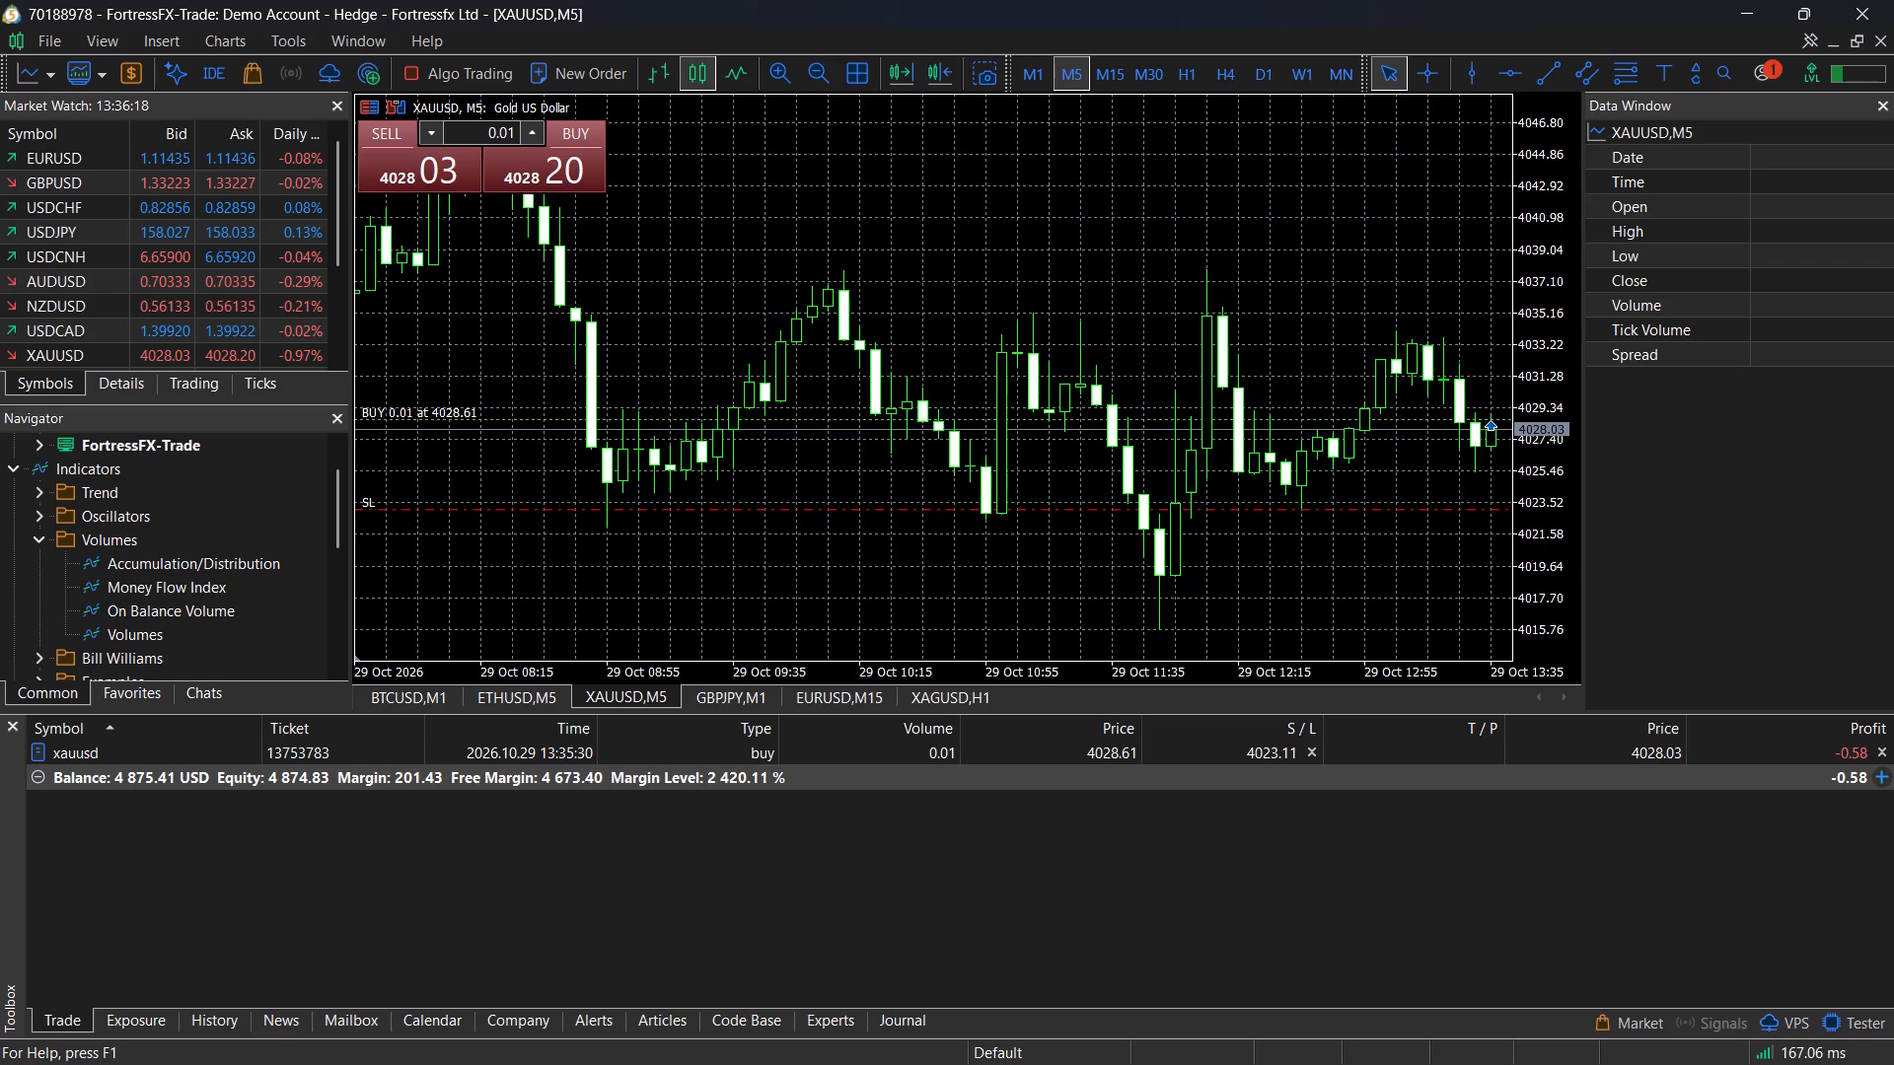
left_click_drag(1544, 383, 1545, 385)
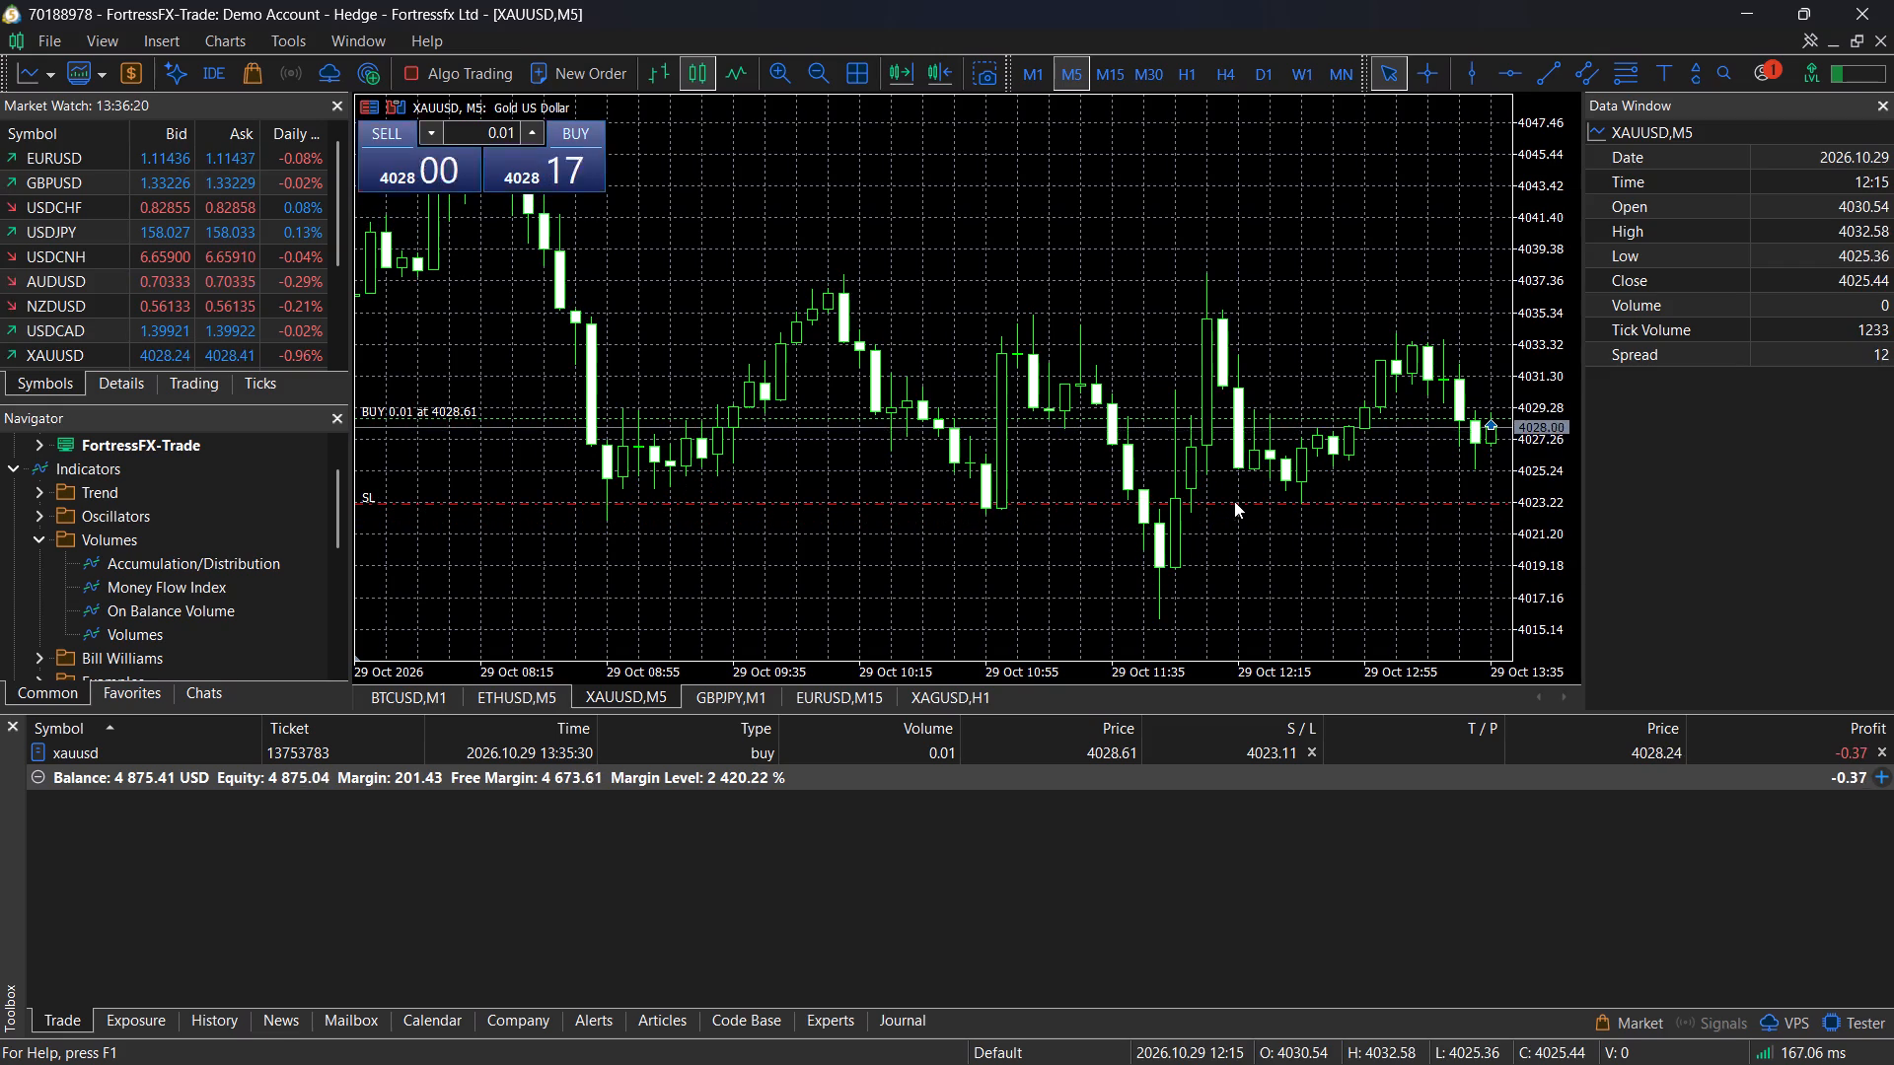
left_click_drag(1226, 502, 1242, 618)
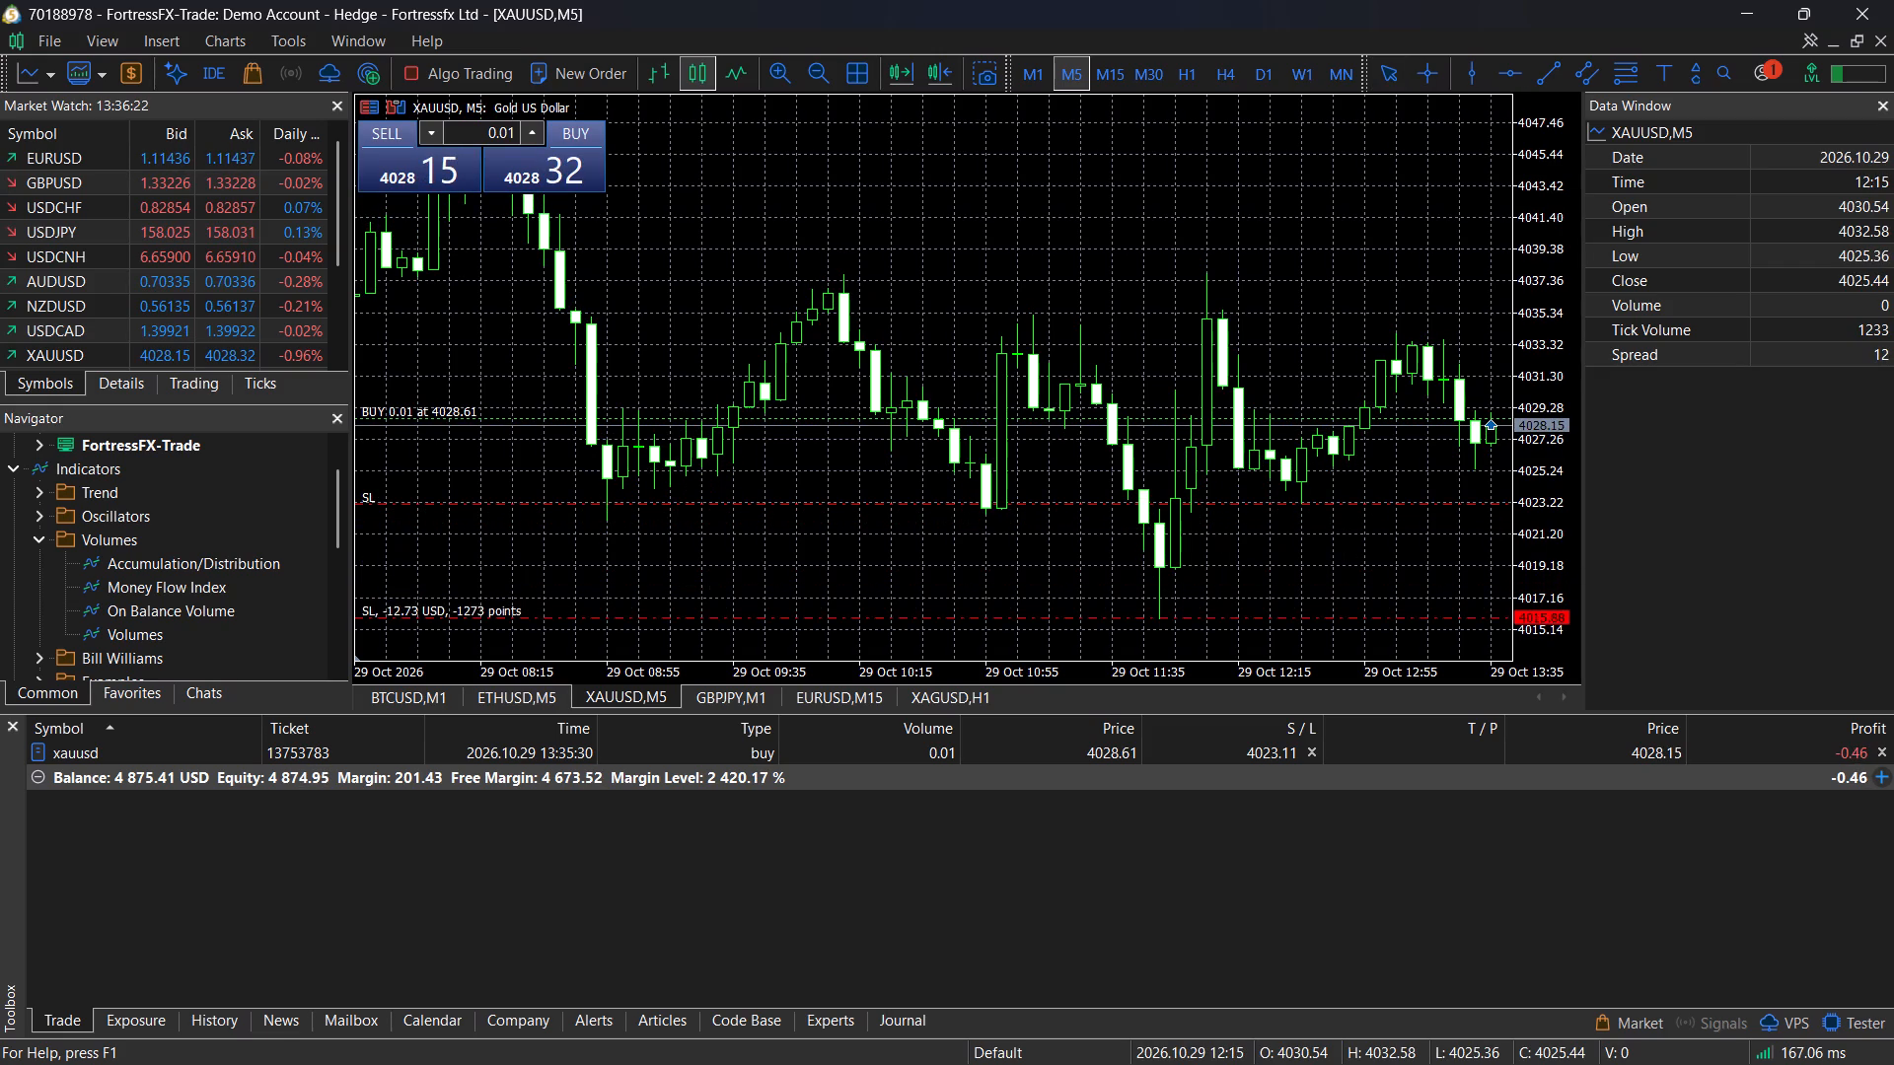
left_click_drag(1242, 618, 1242, 622)
left_click_drag(1325, 501, 1162, 517)
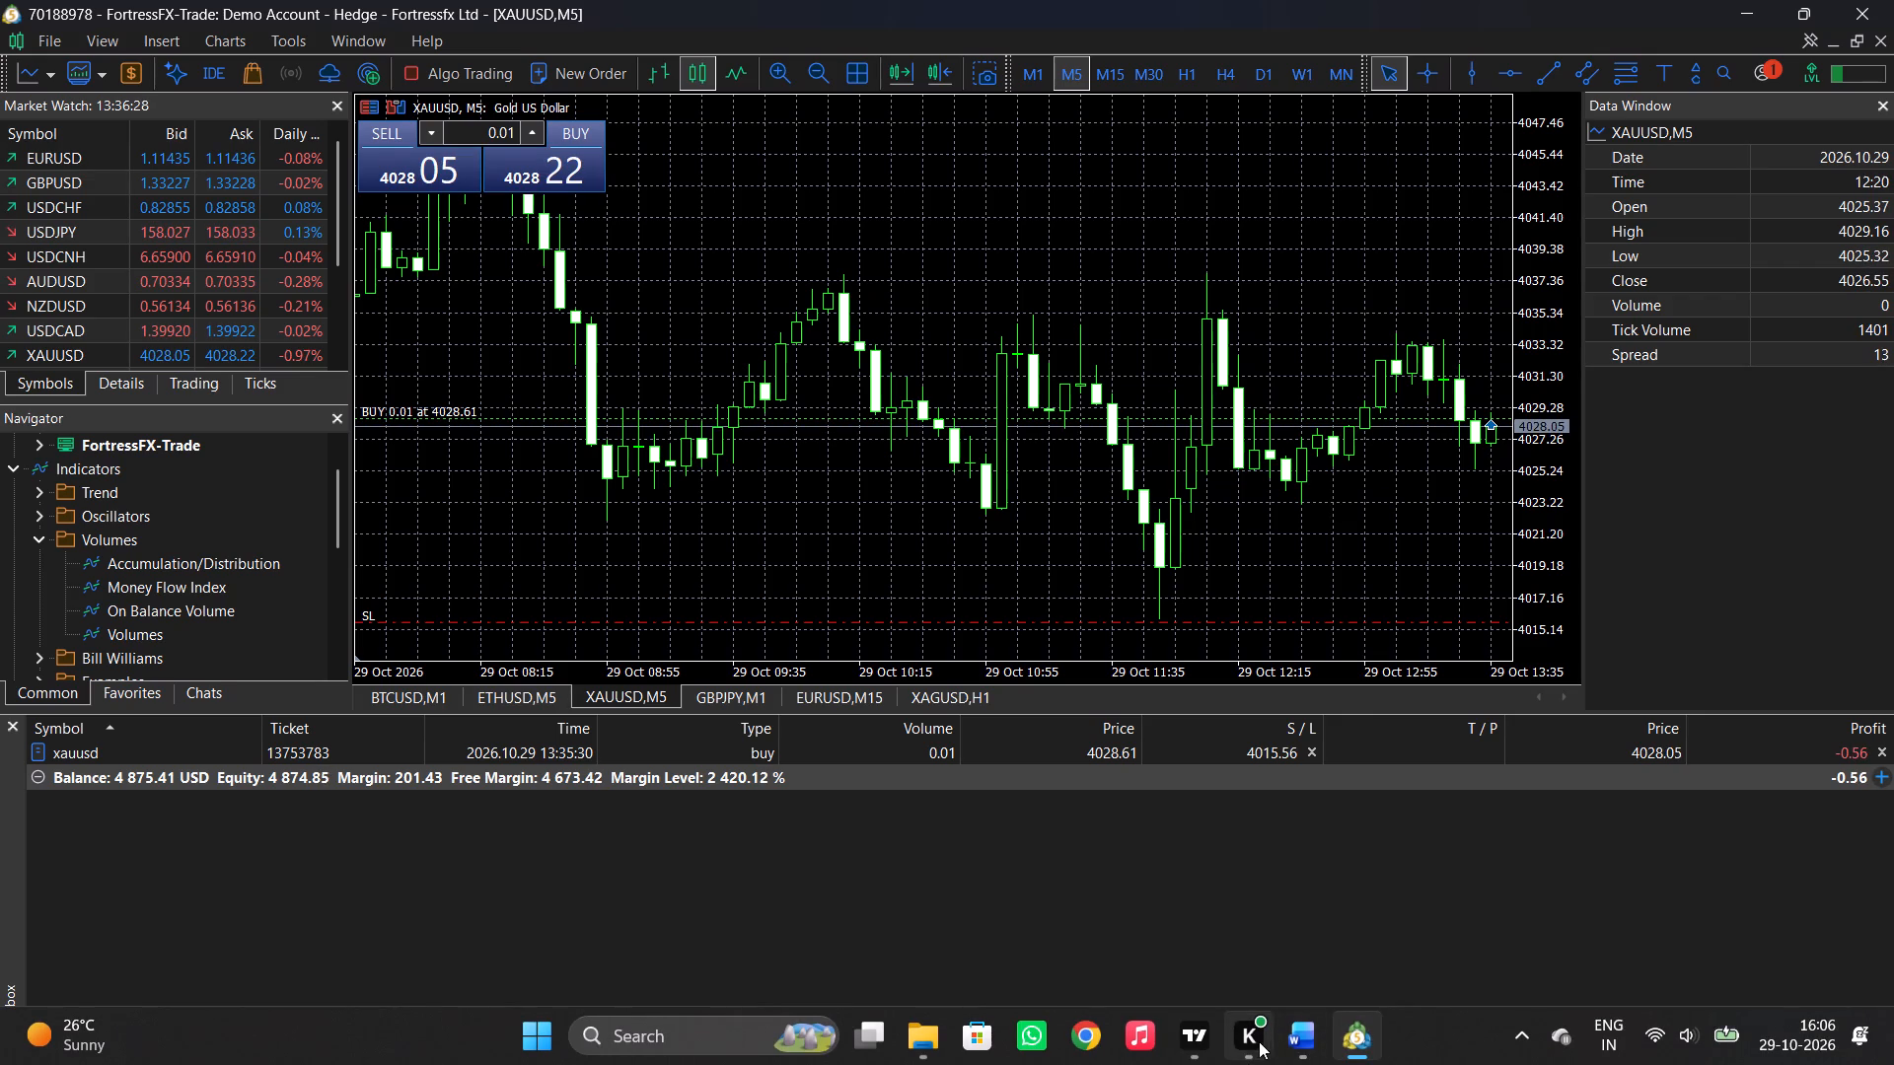
Switch to TradingView and examine XAUUSD price structure around the long setup on the 1-minute and 5-minute charts.
left_click(1156, 946)
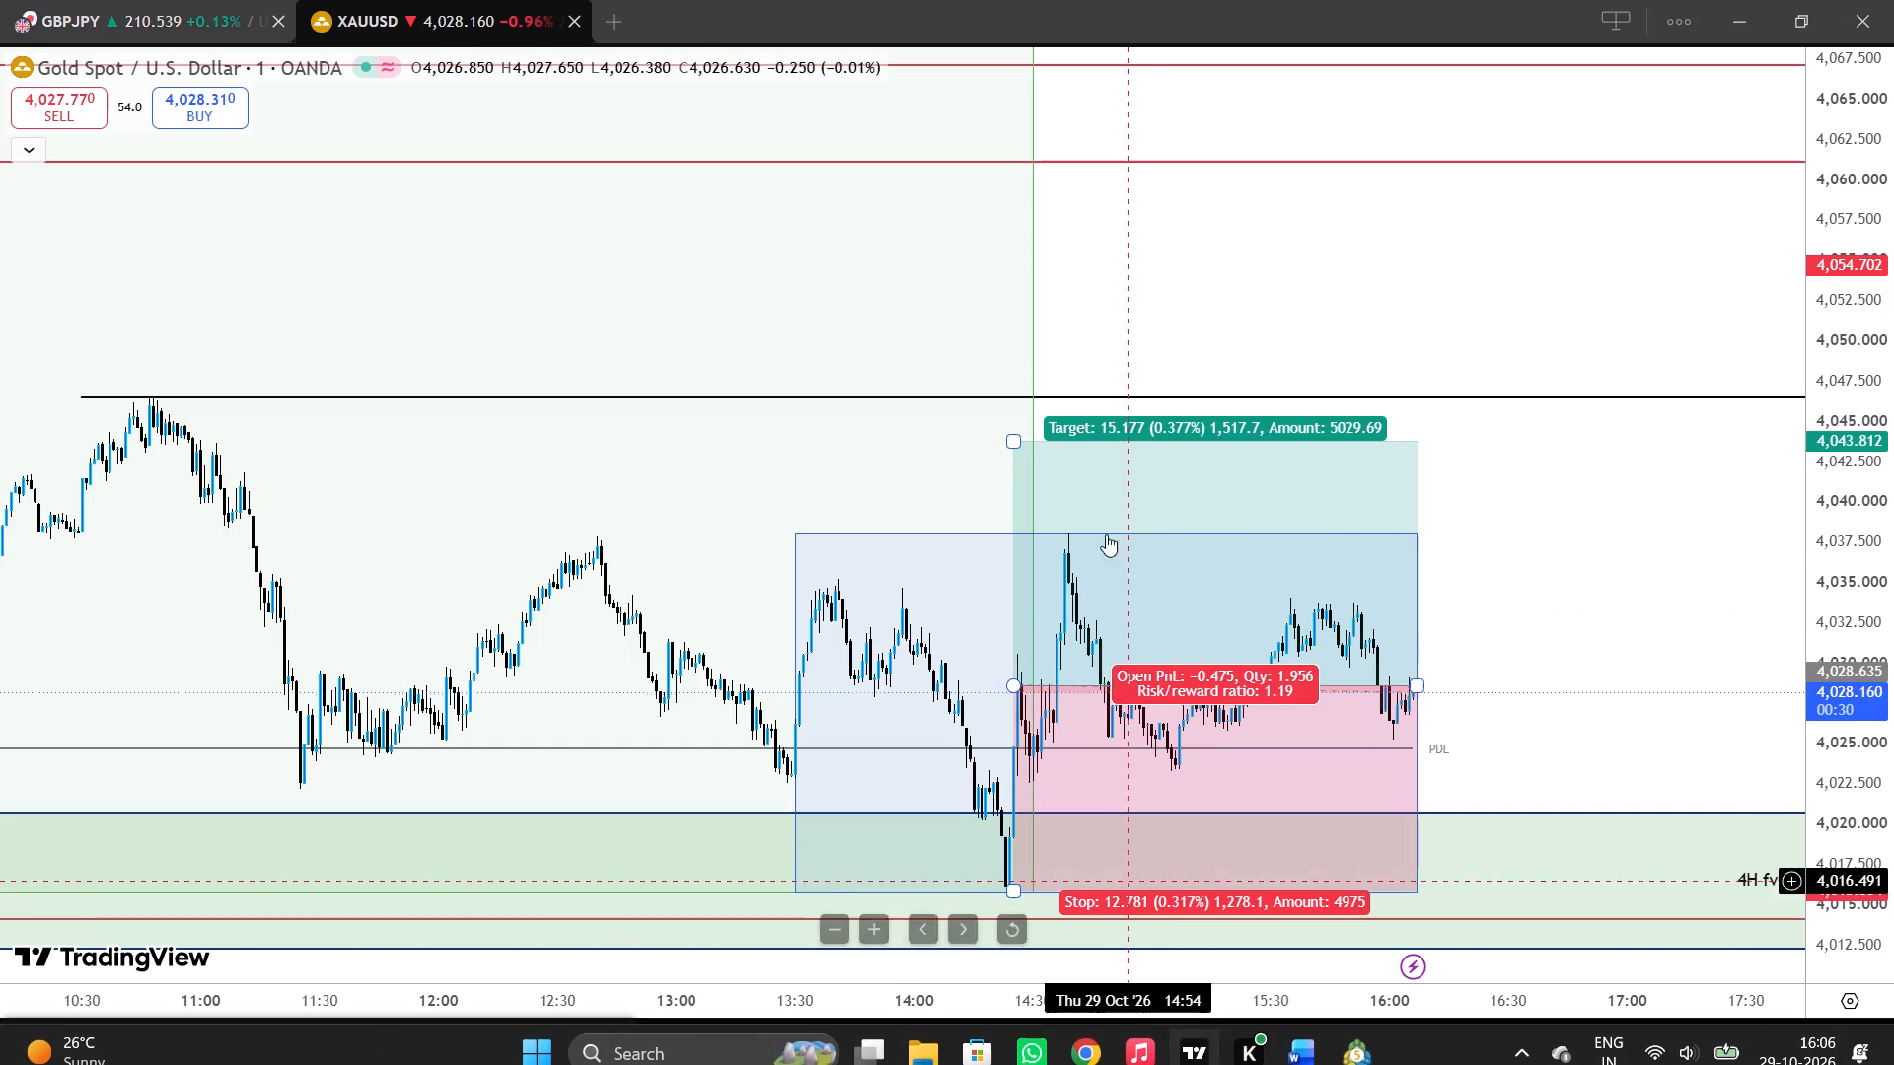
scroll(1133, 501, "down", 1)
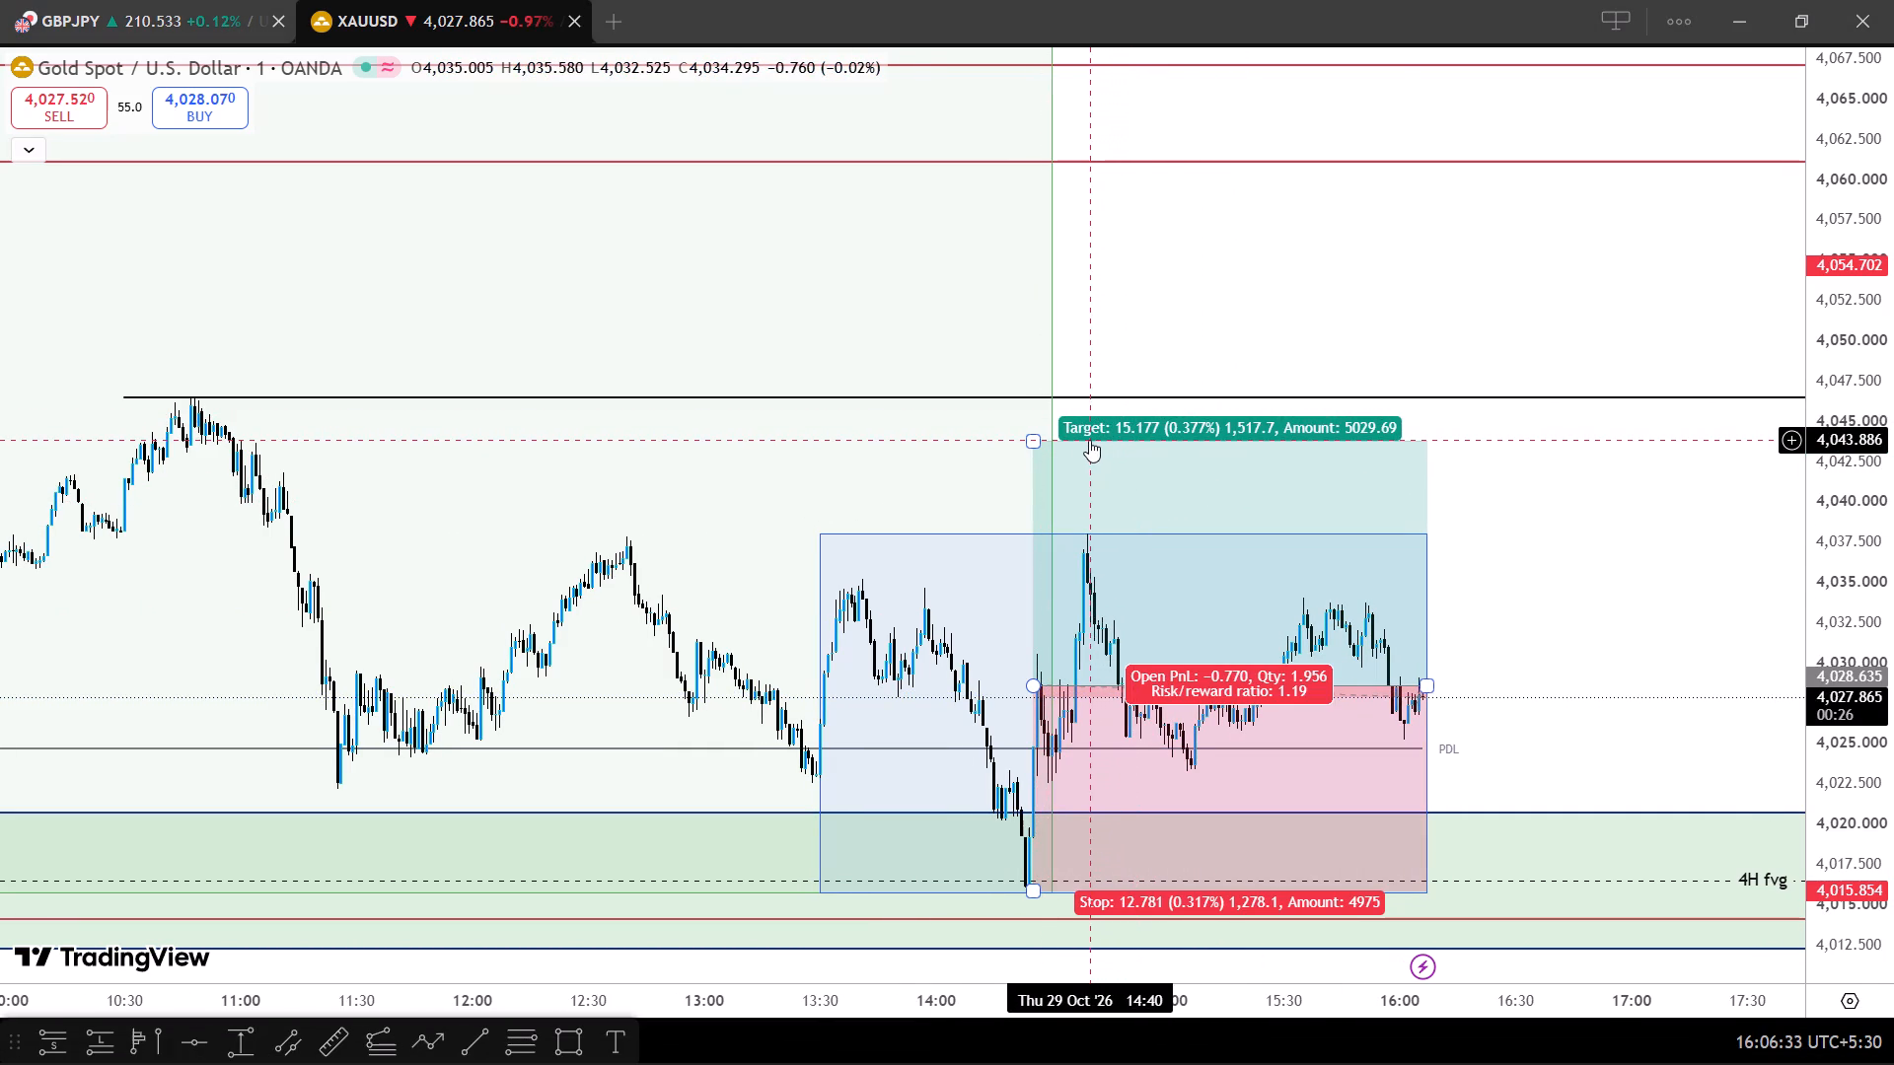
scroll(780, 546, "down", 1)
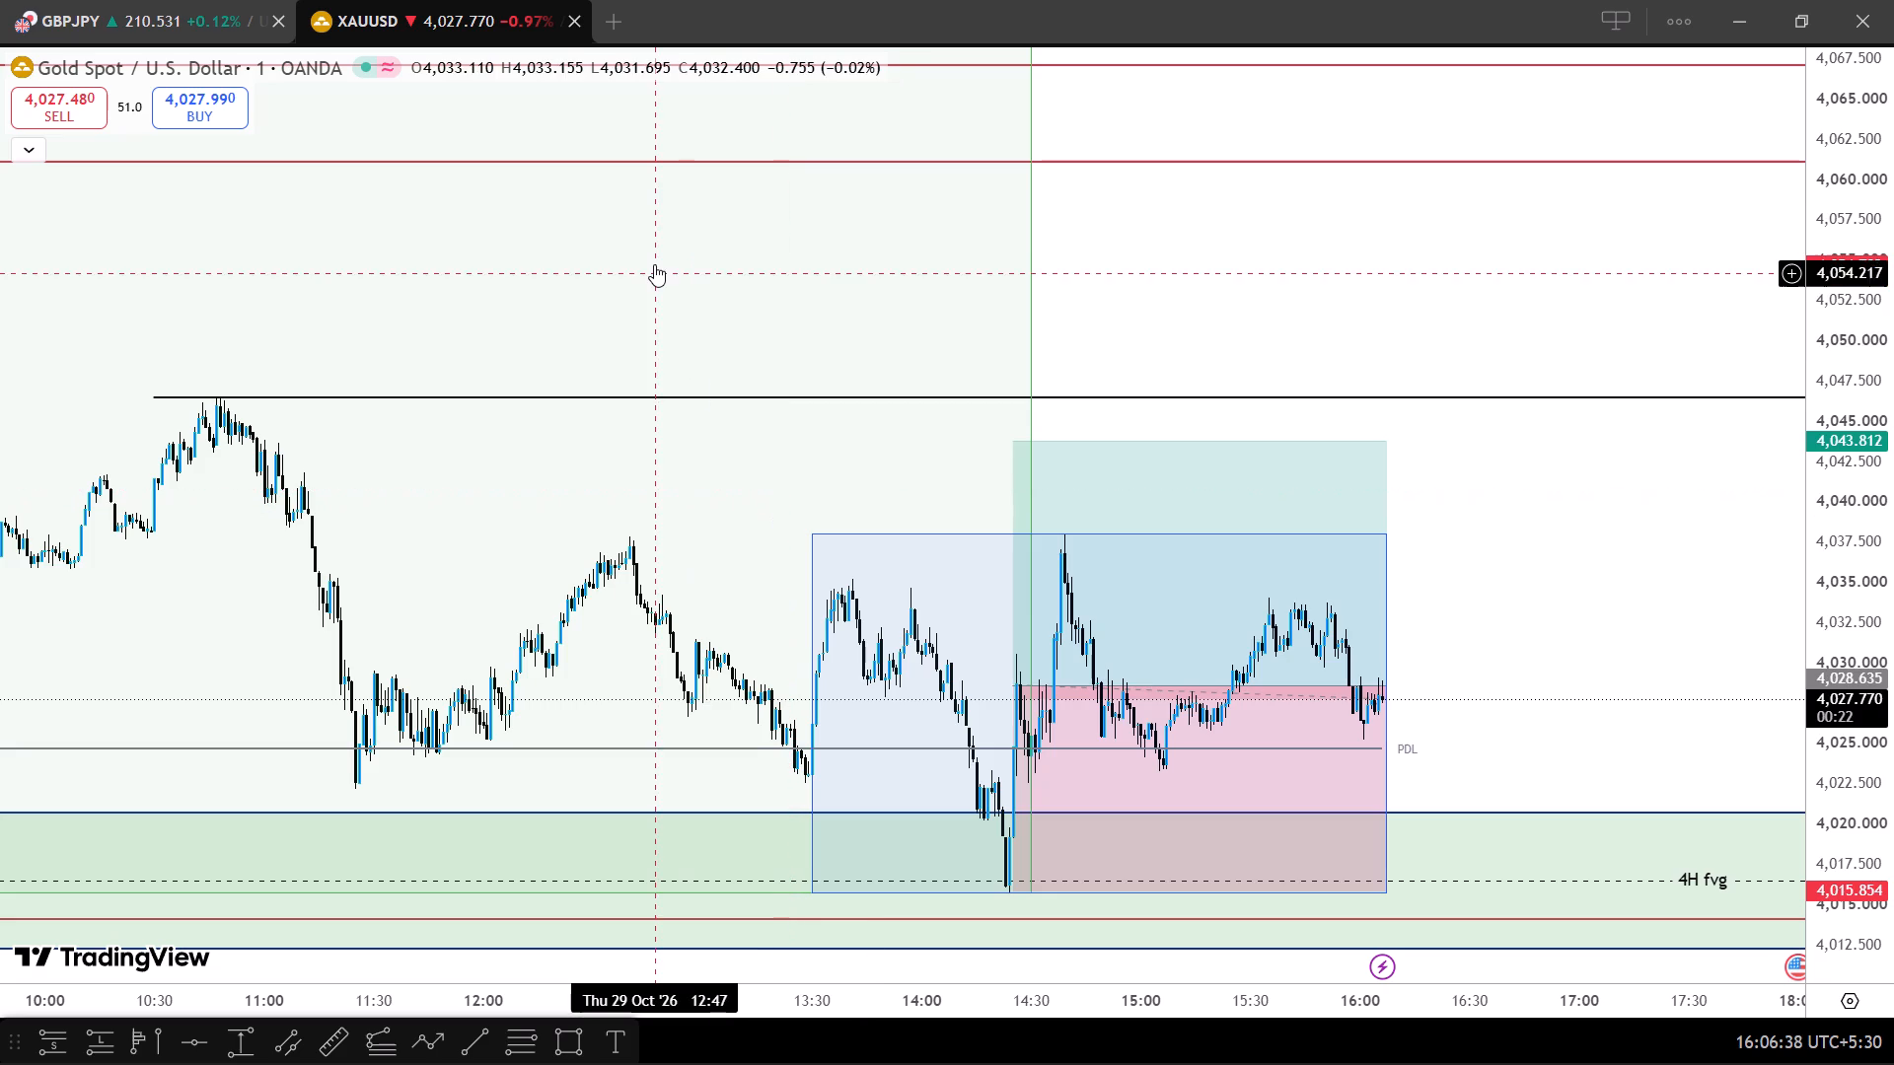
scroll(654, 265, "down", 3)
scroll(654, 265, "left", 1)
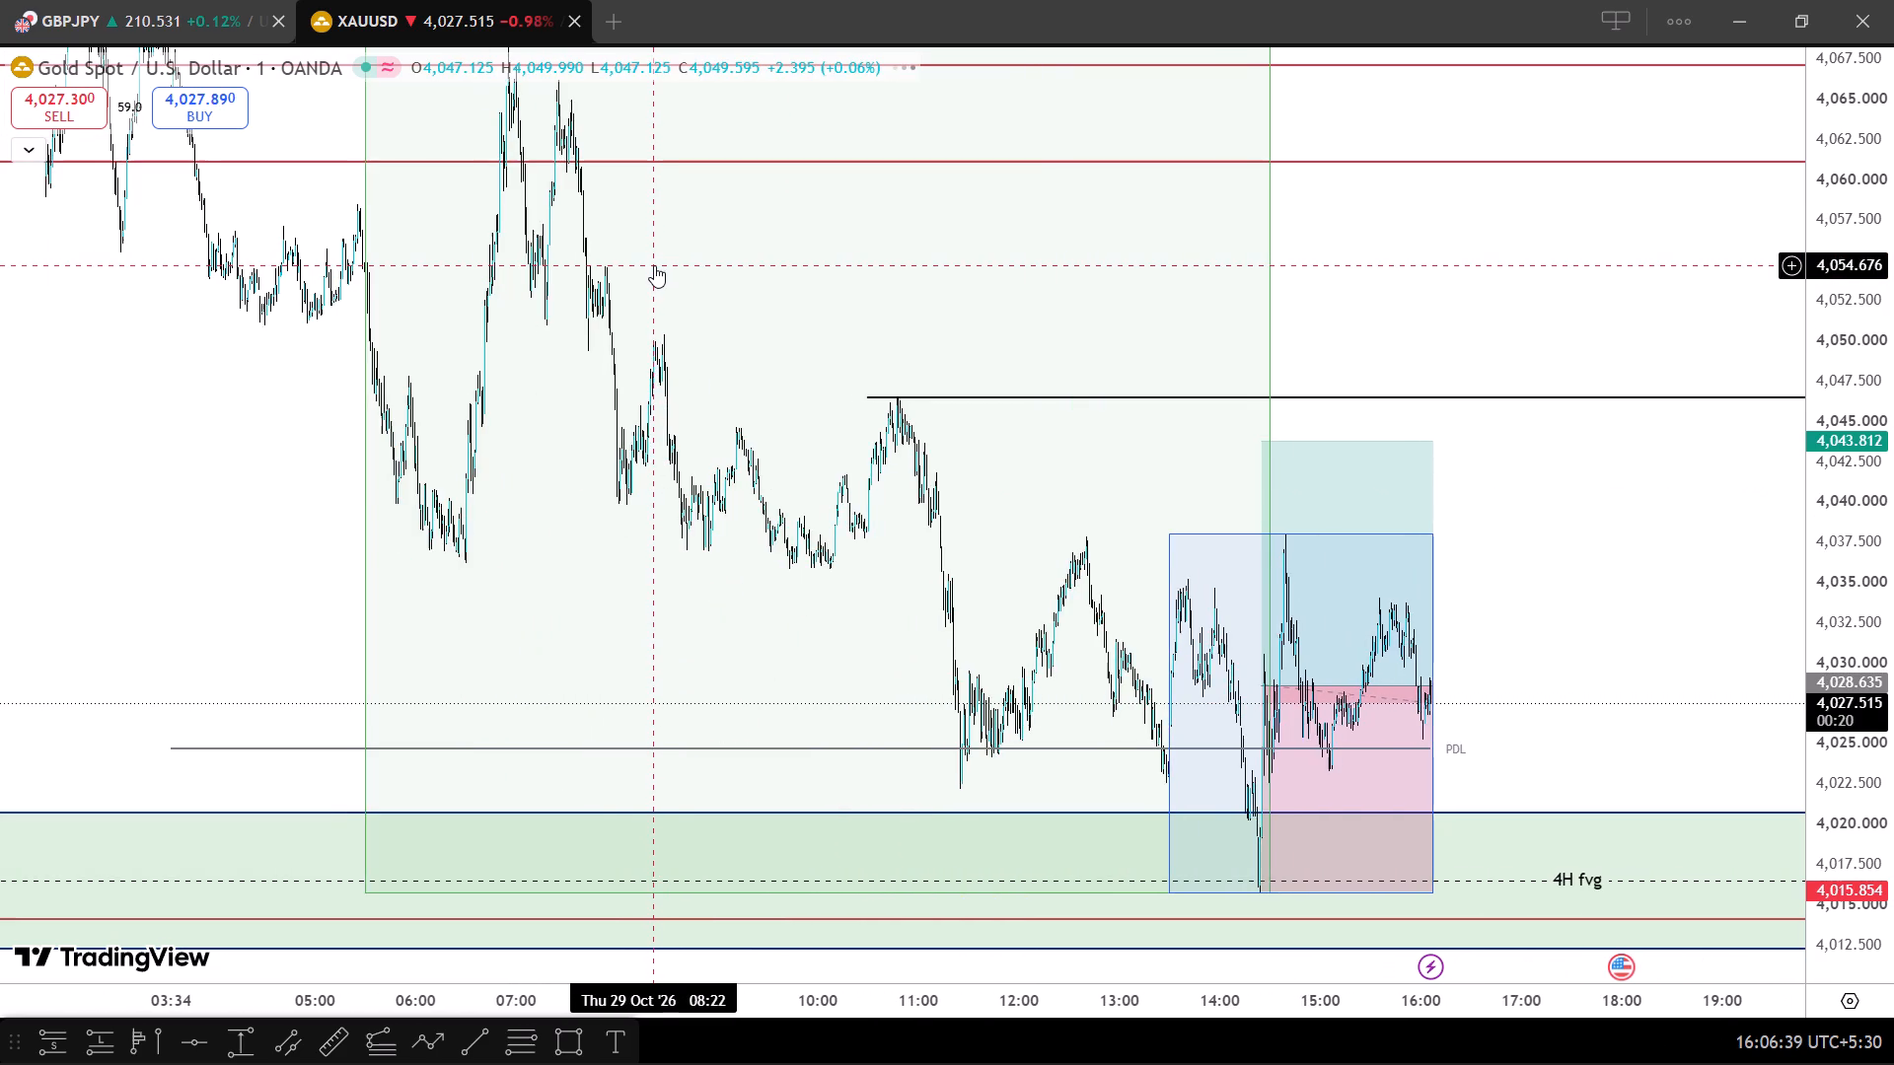
scroll(654, 265, "left", 1)
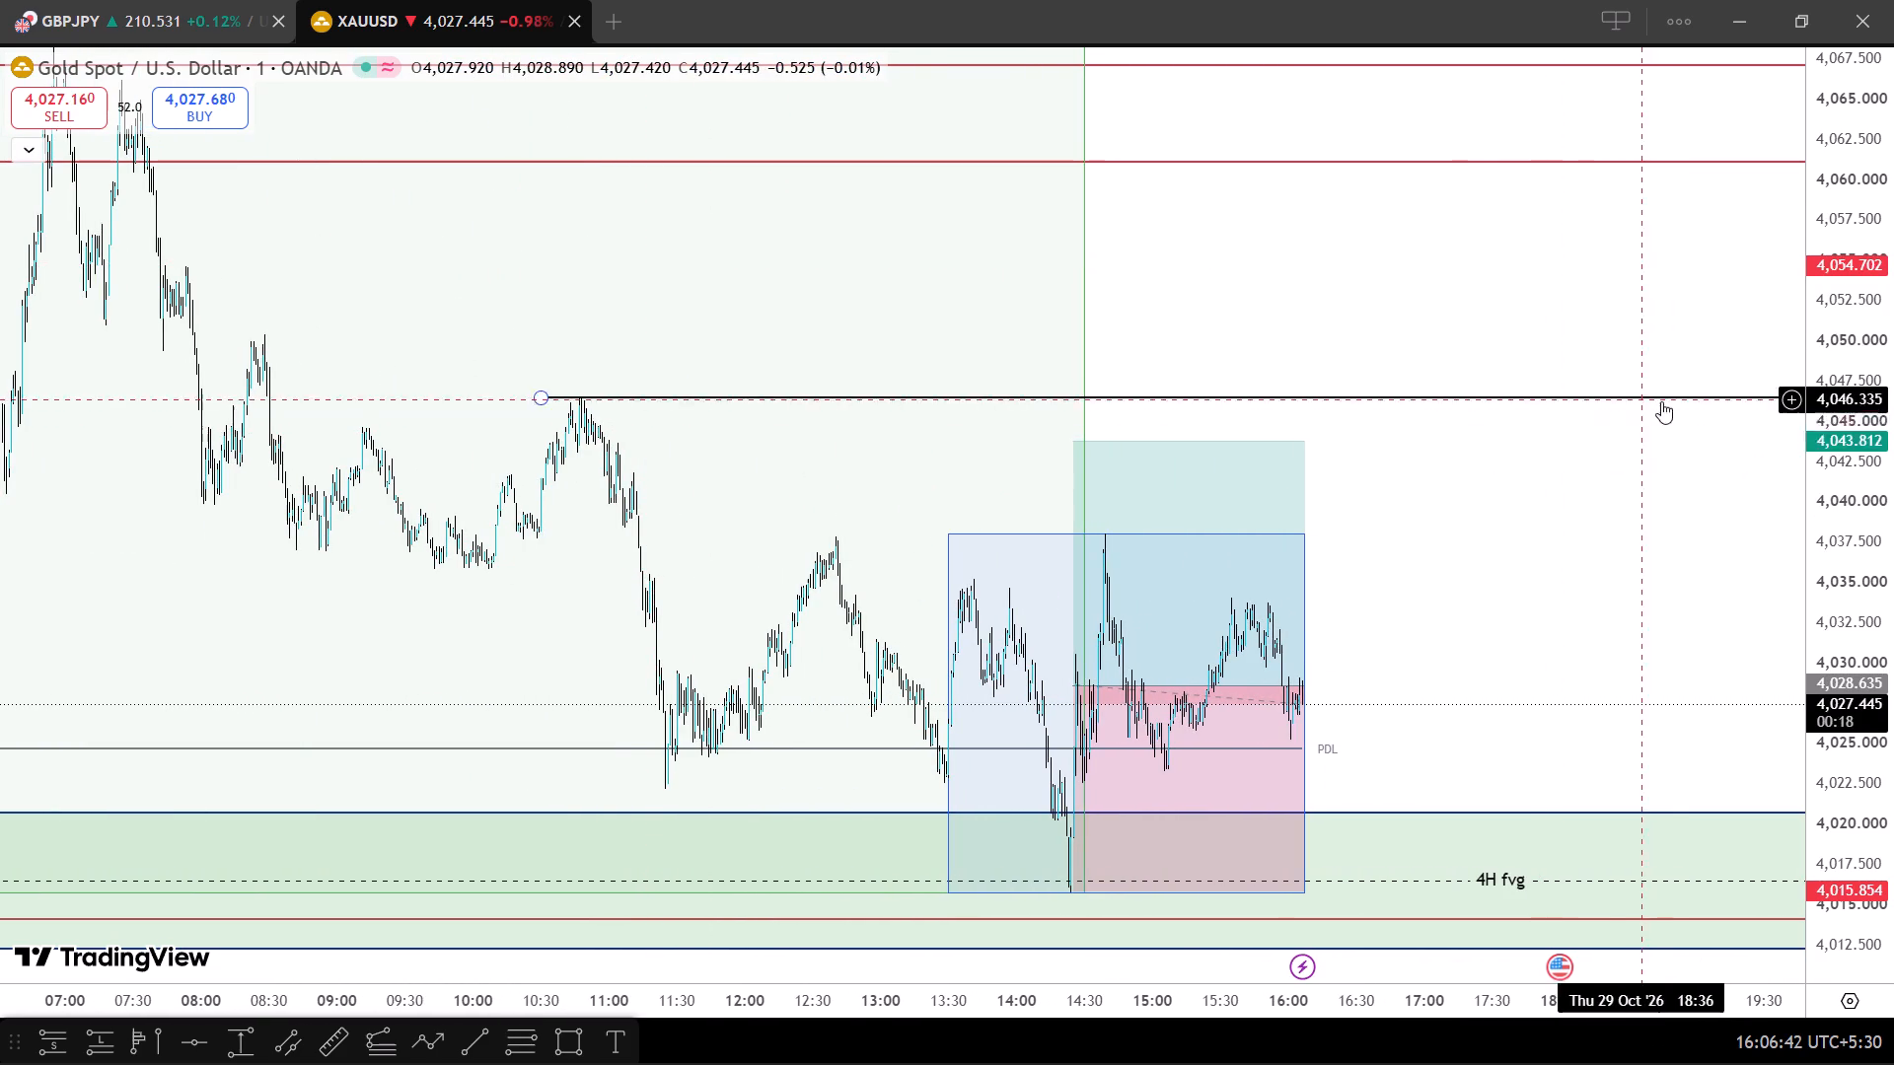
key("5")
key("Return")
scroll(1583, 510, "up", 1)
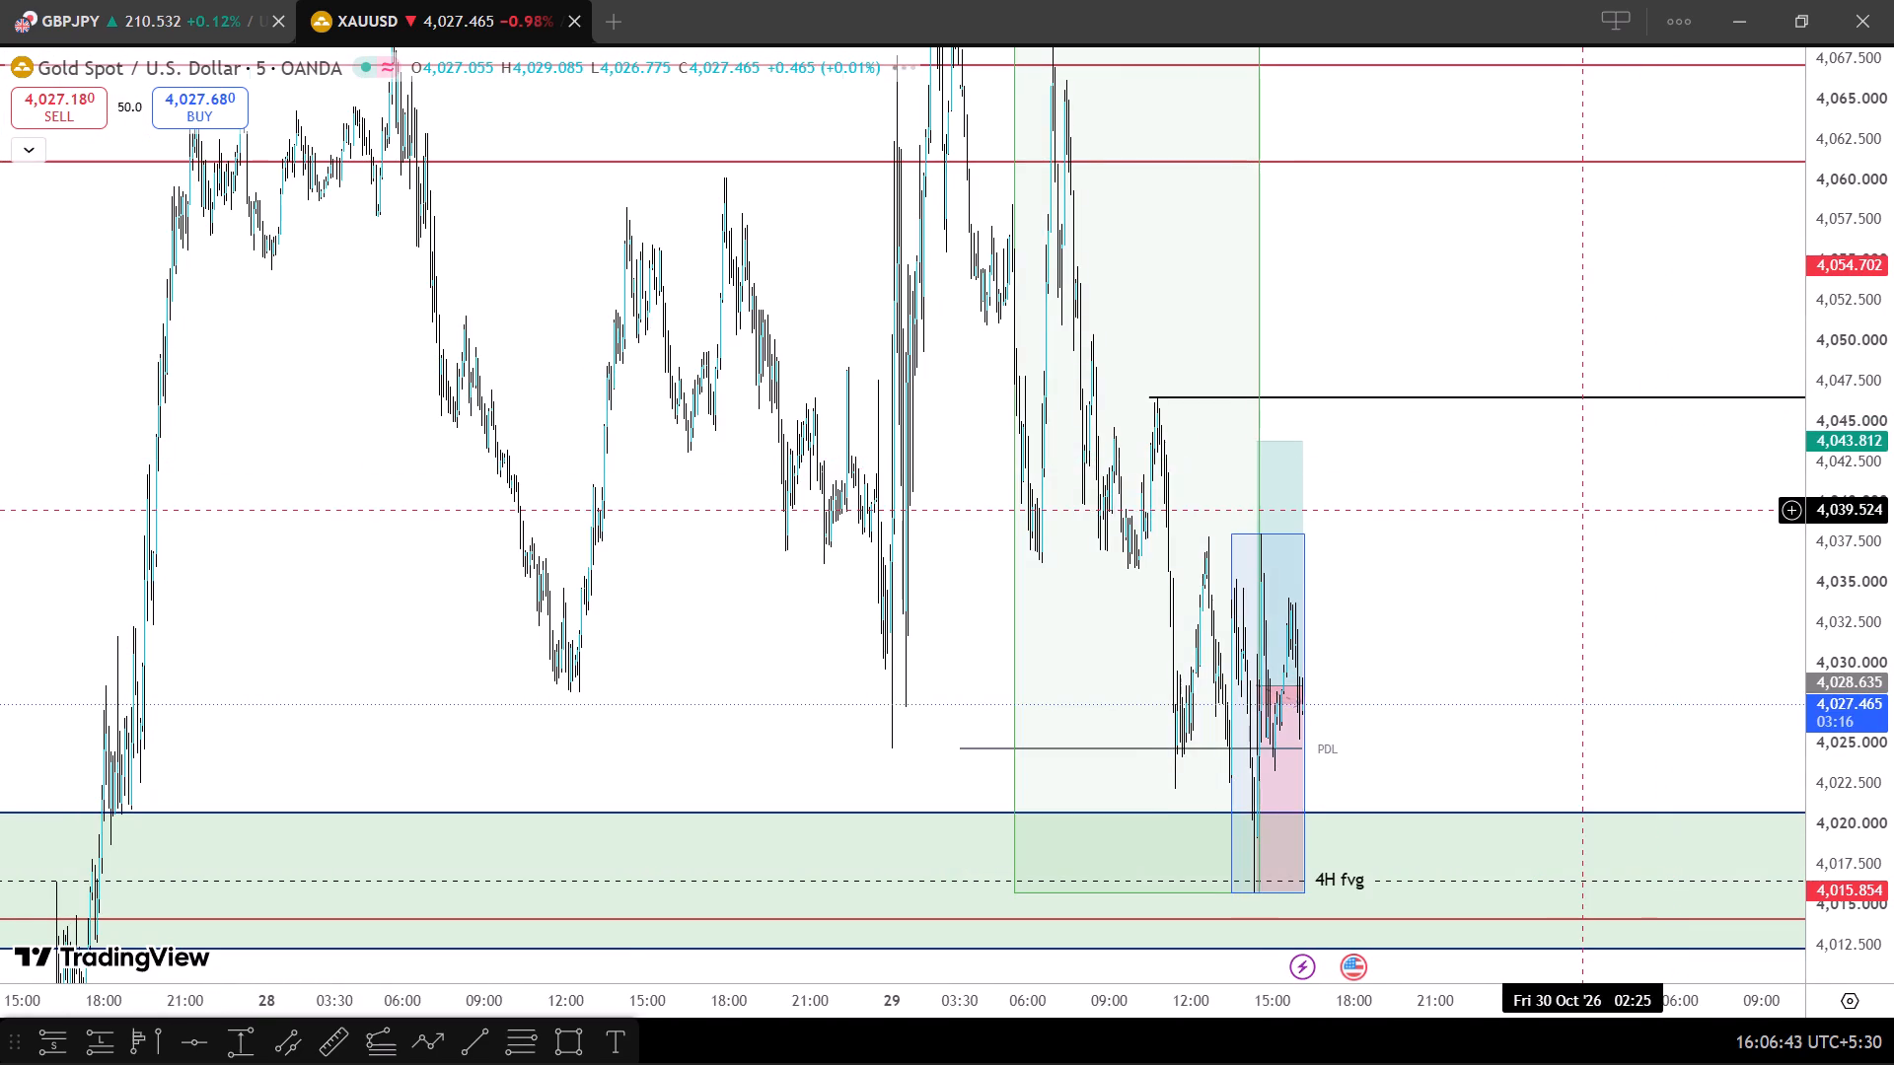
scroll(1583, 510, "up", 2)
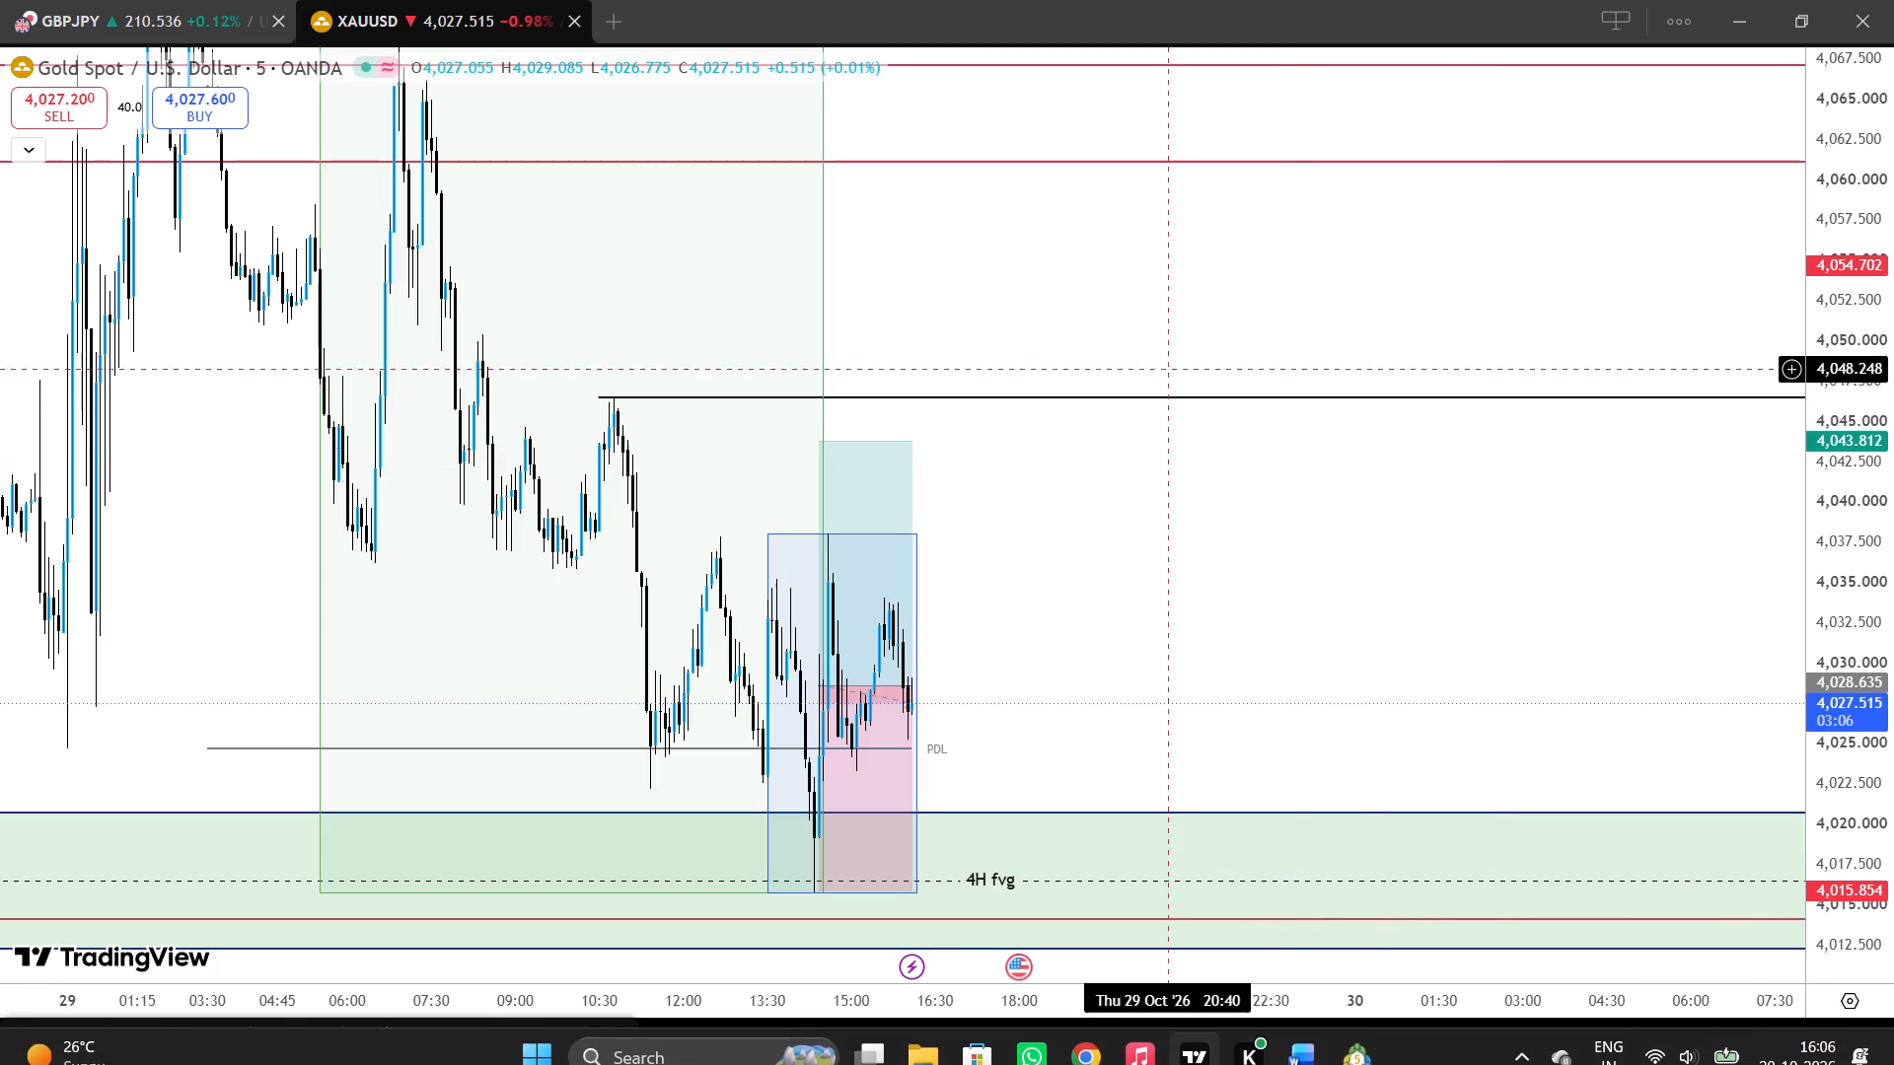
Set the XAUUSD chart to the 15-minute timeframe and frame the long position with the swing high above it.
type("15")
key("Return")
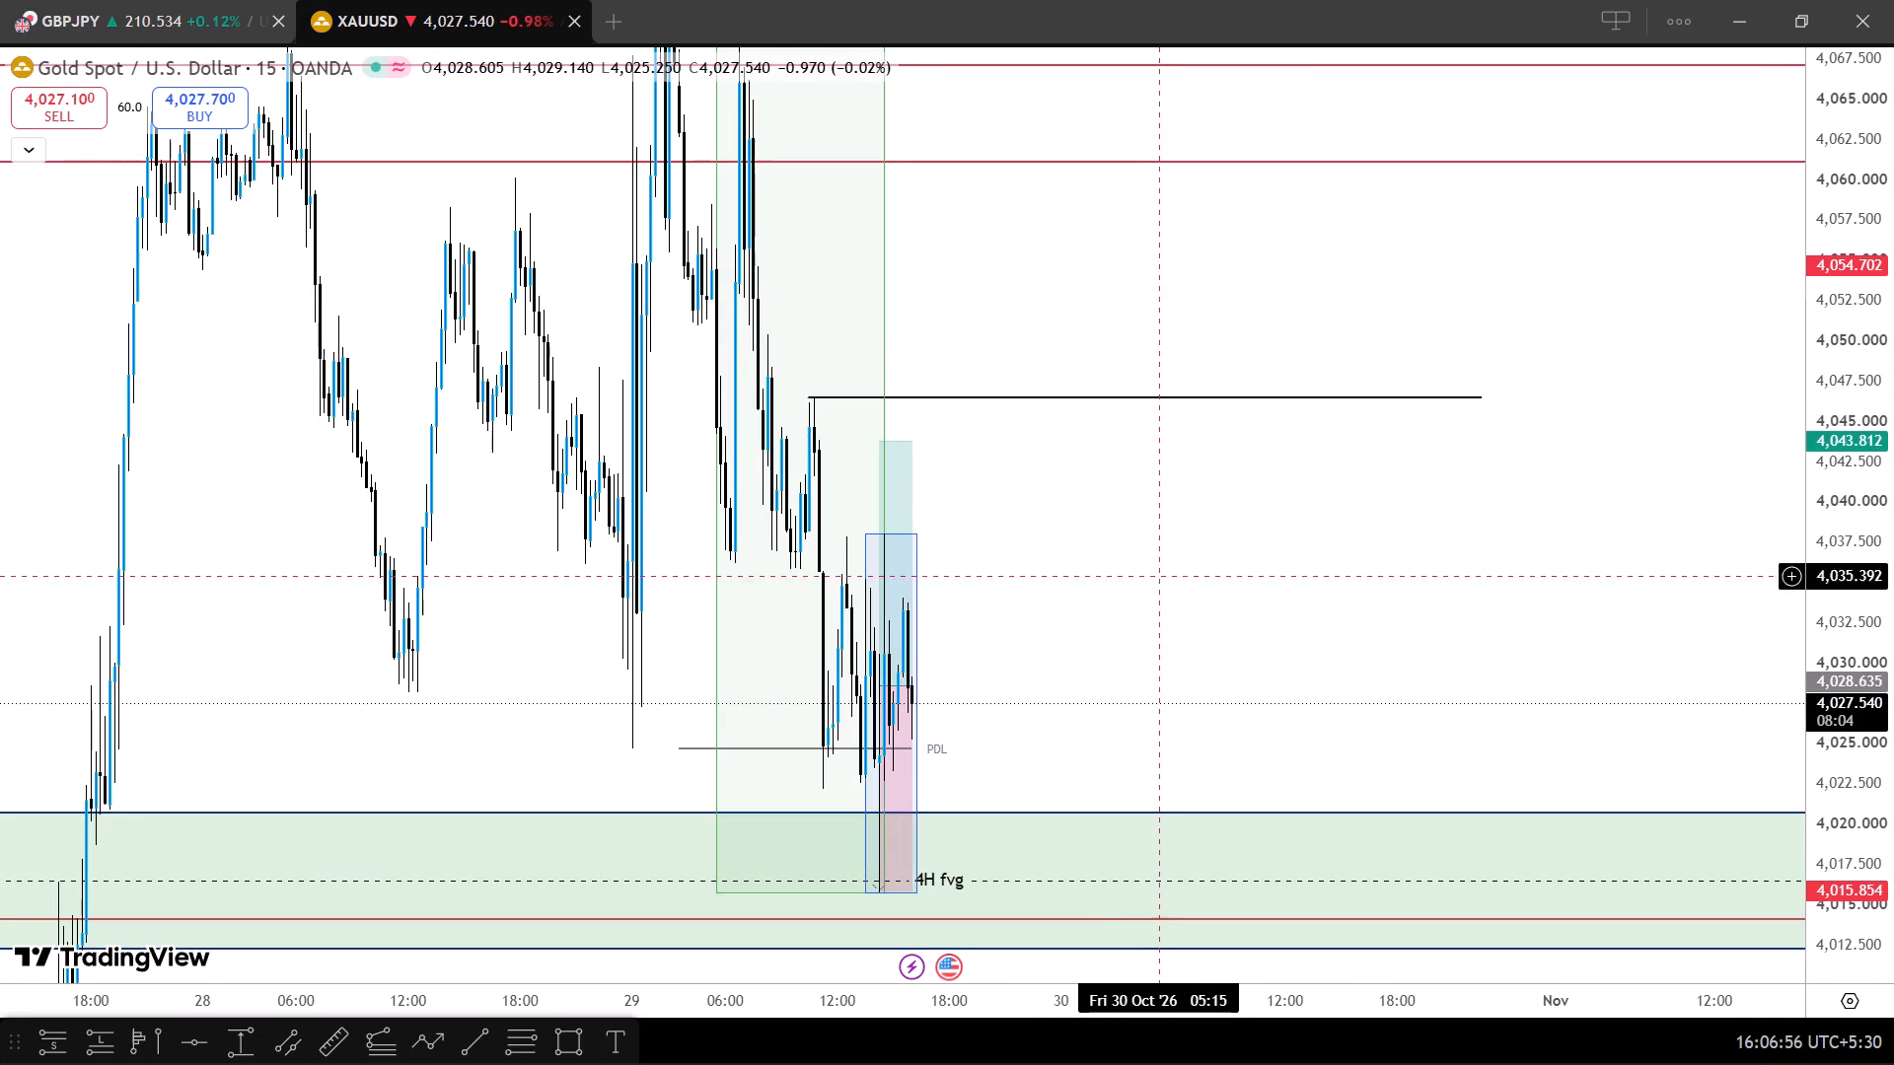
scroll(1152, 637, "up", 2)
scroll(1152, 637, "right", 1)
scroll(1152, 637, "up", 1)
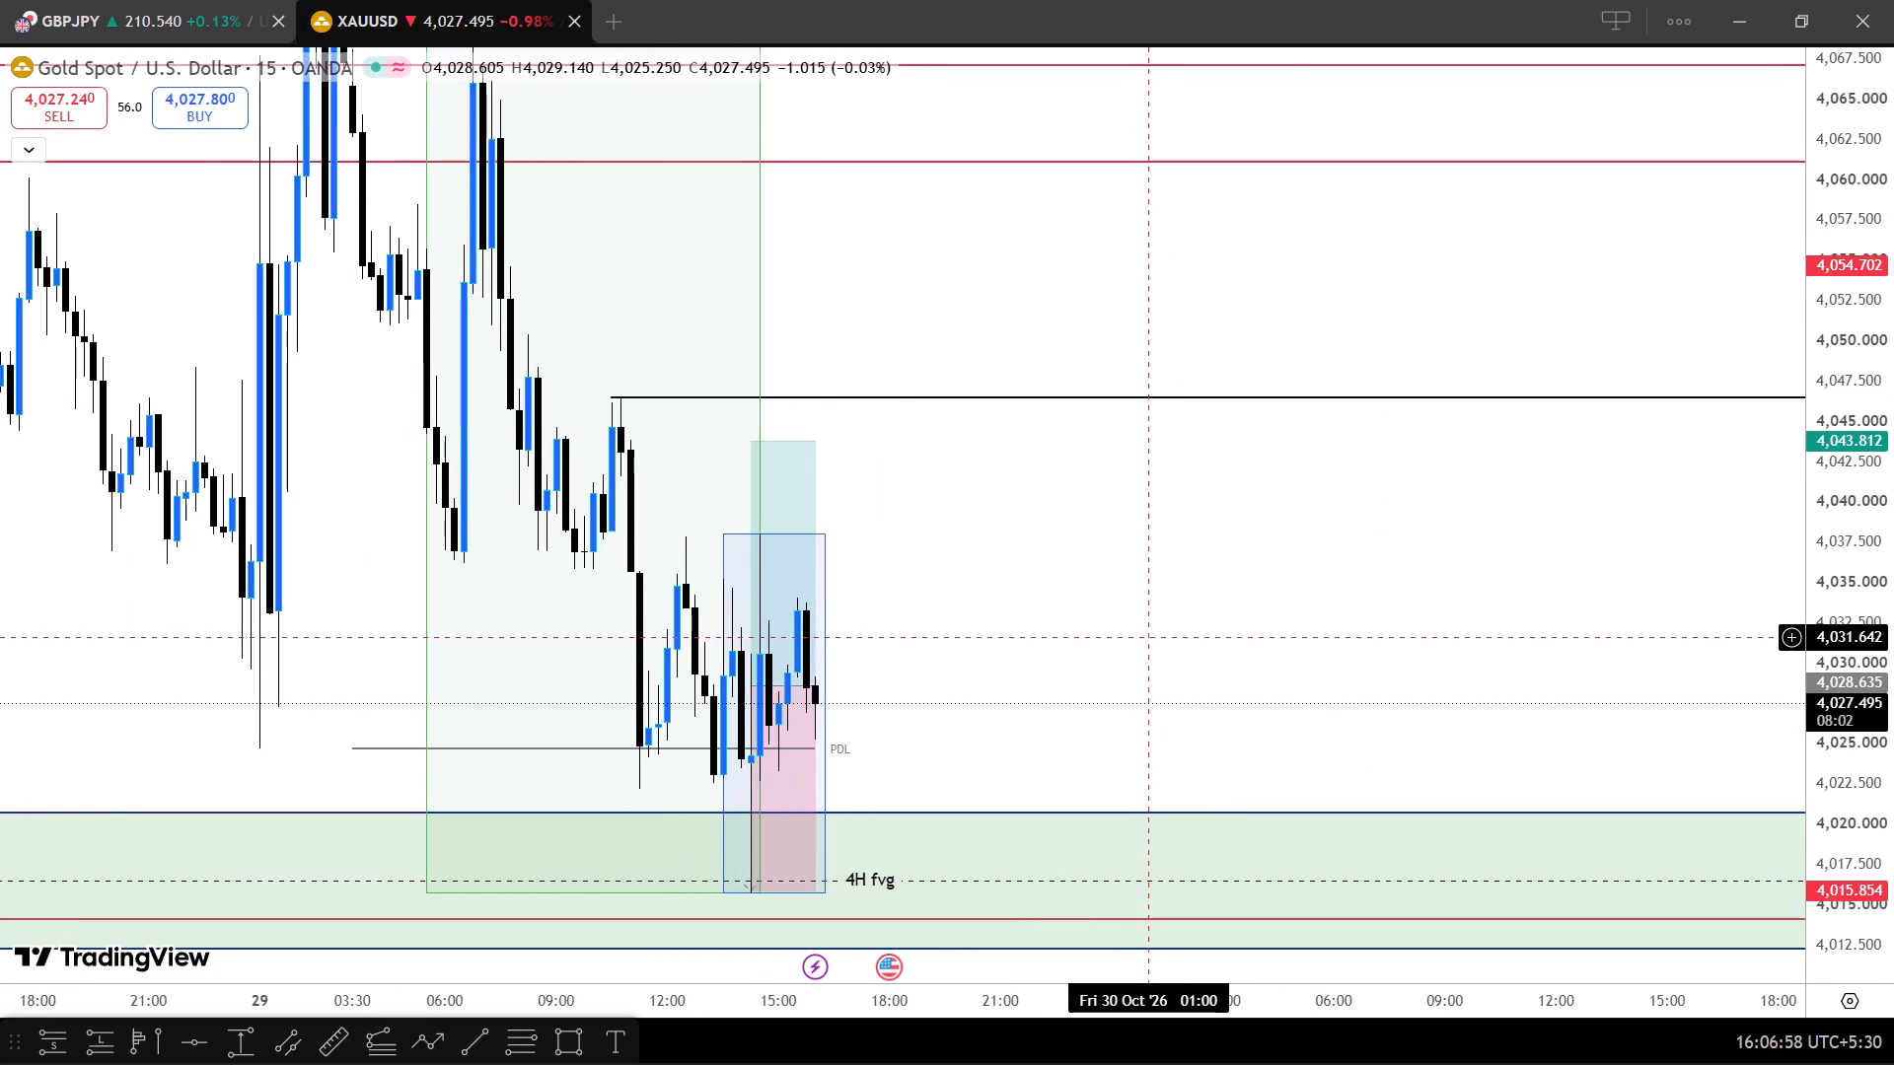
scroll(1152, 637, "up", 2)
scroll(1152, 637, "down", 1)
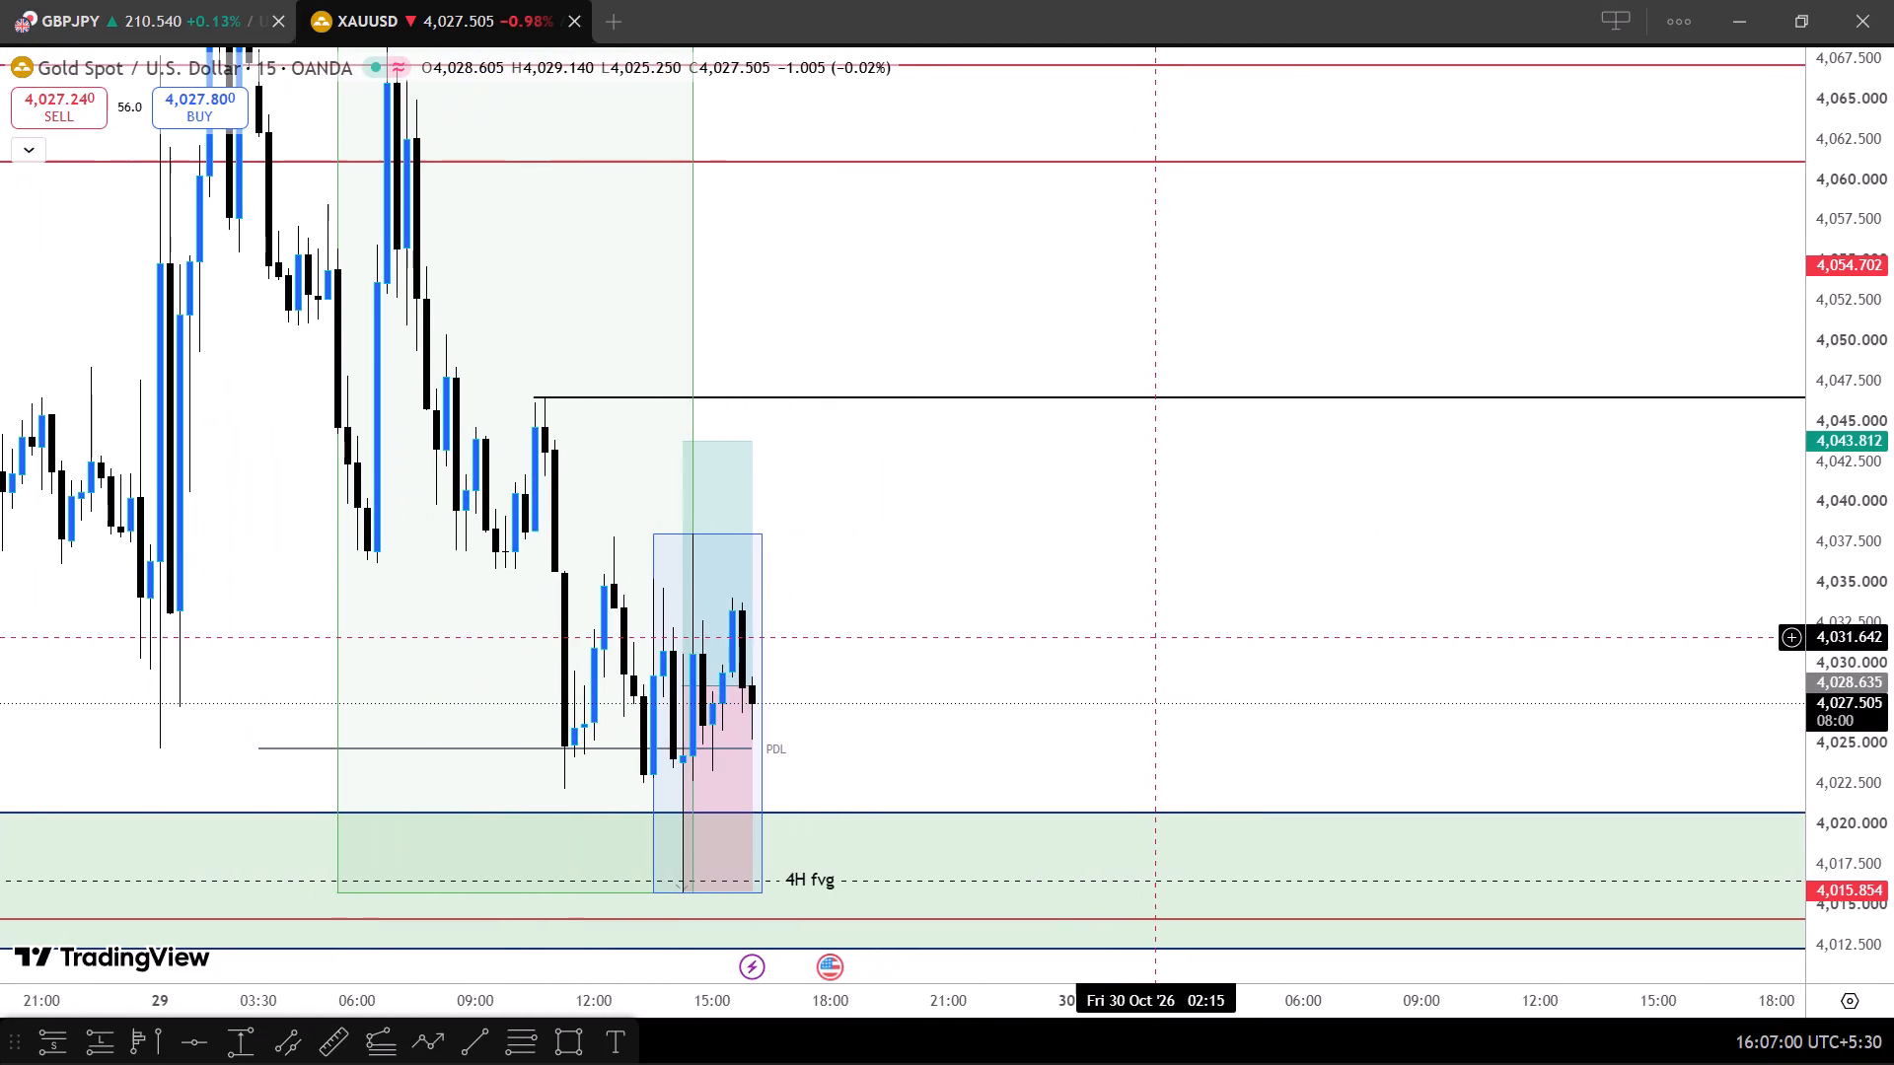
scroll(1152, 637, "down", 1)
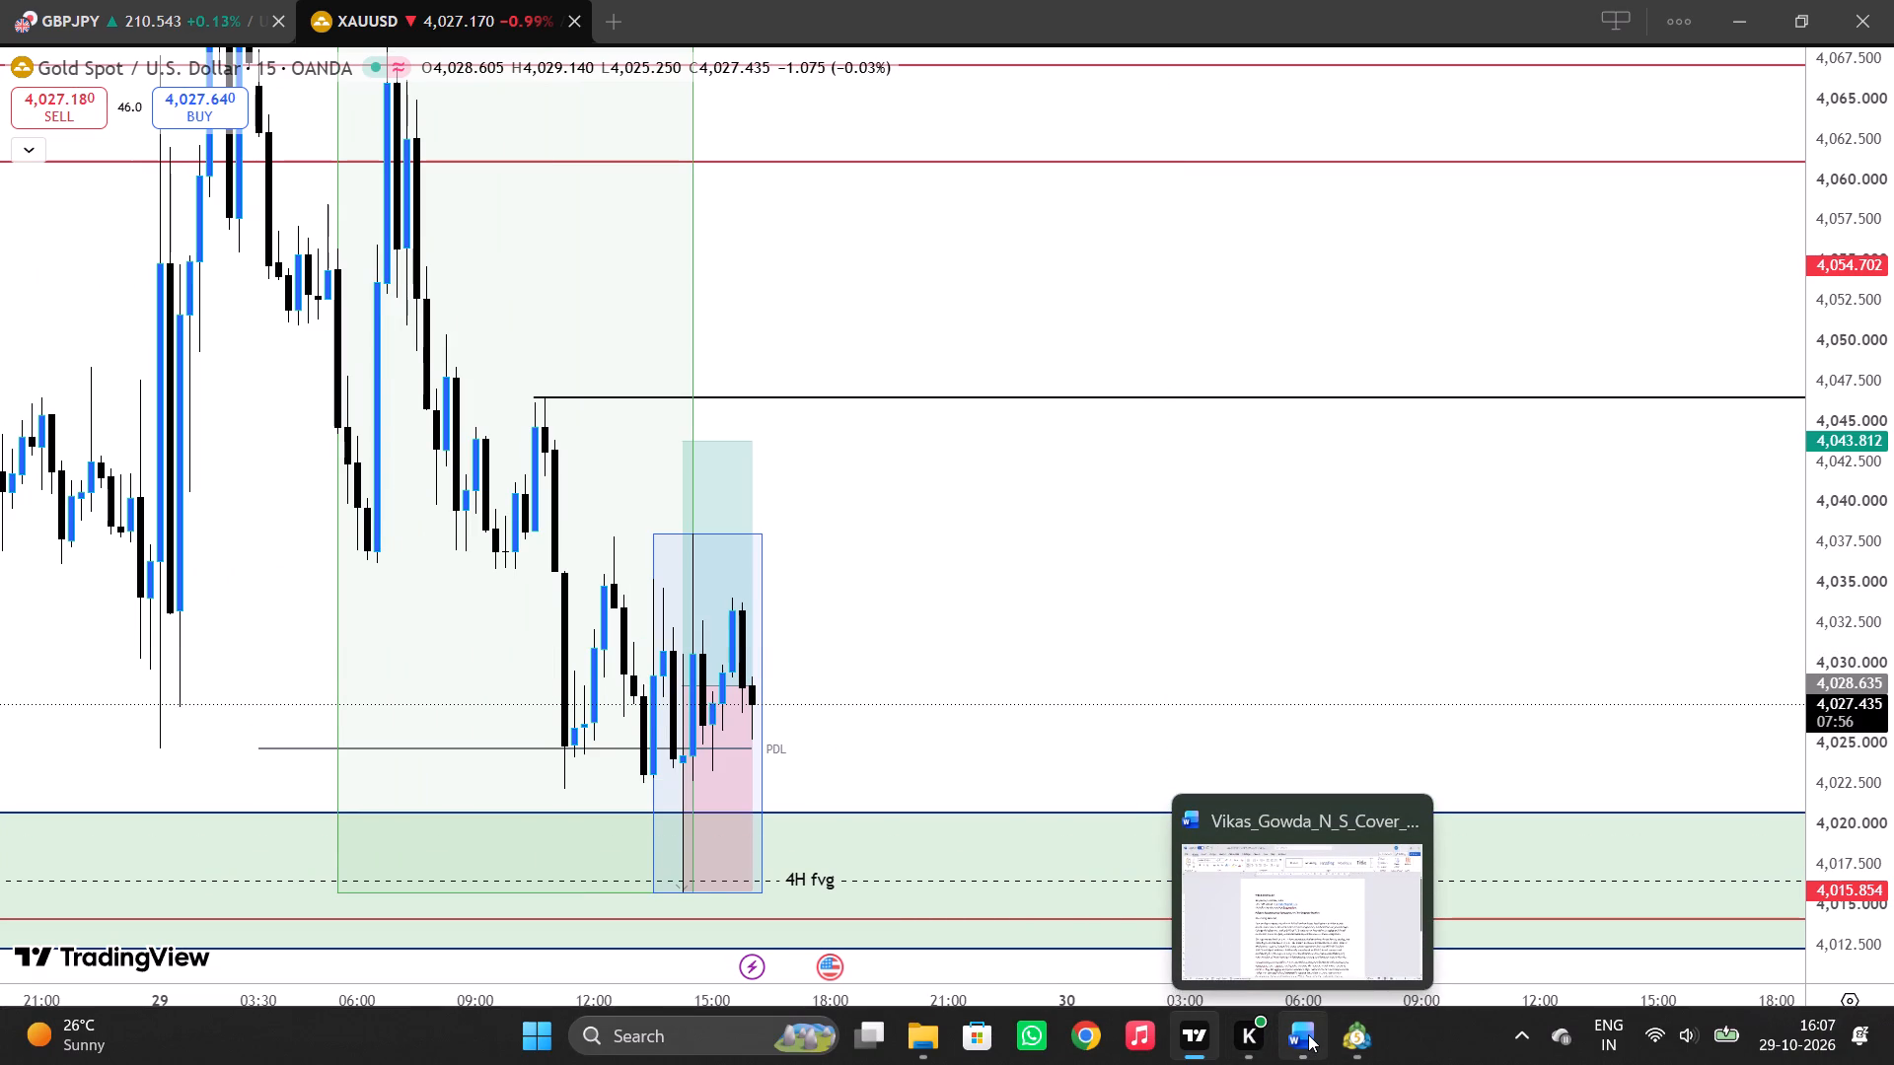
Switch to MetaTrader 5, set the XAUUSD chart to M15 and turn on auto scroll to bring up the latest bars.
left_click(1346, 934)
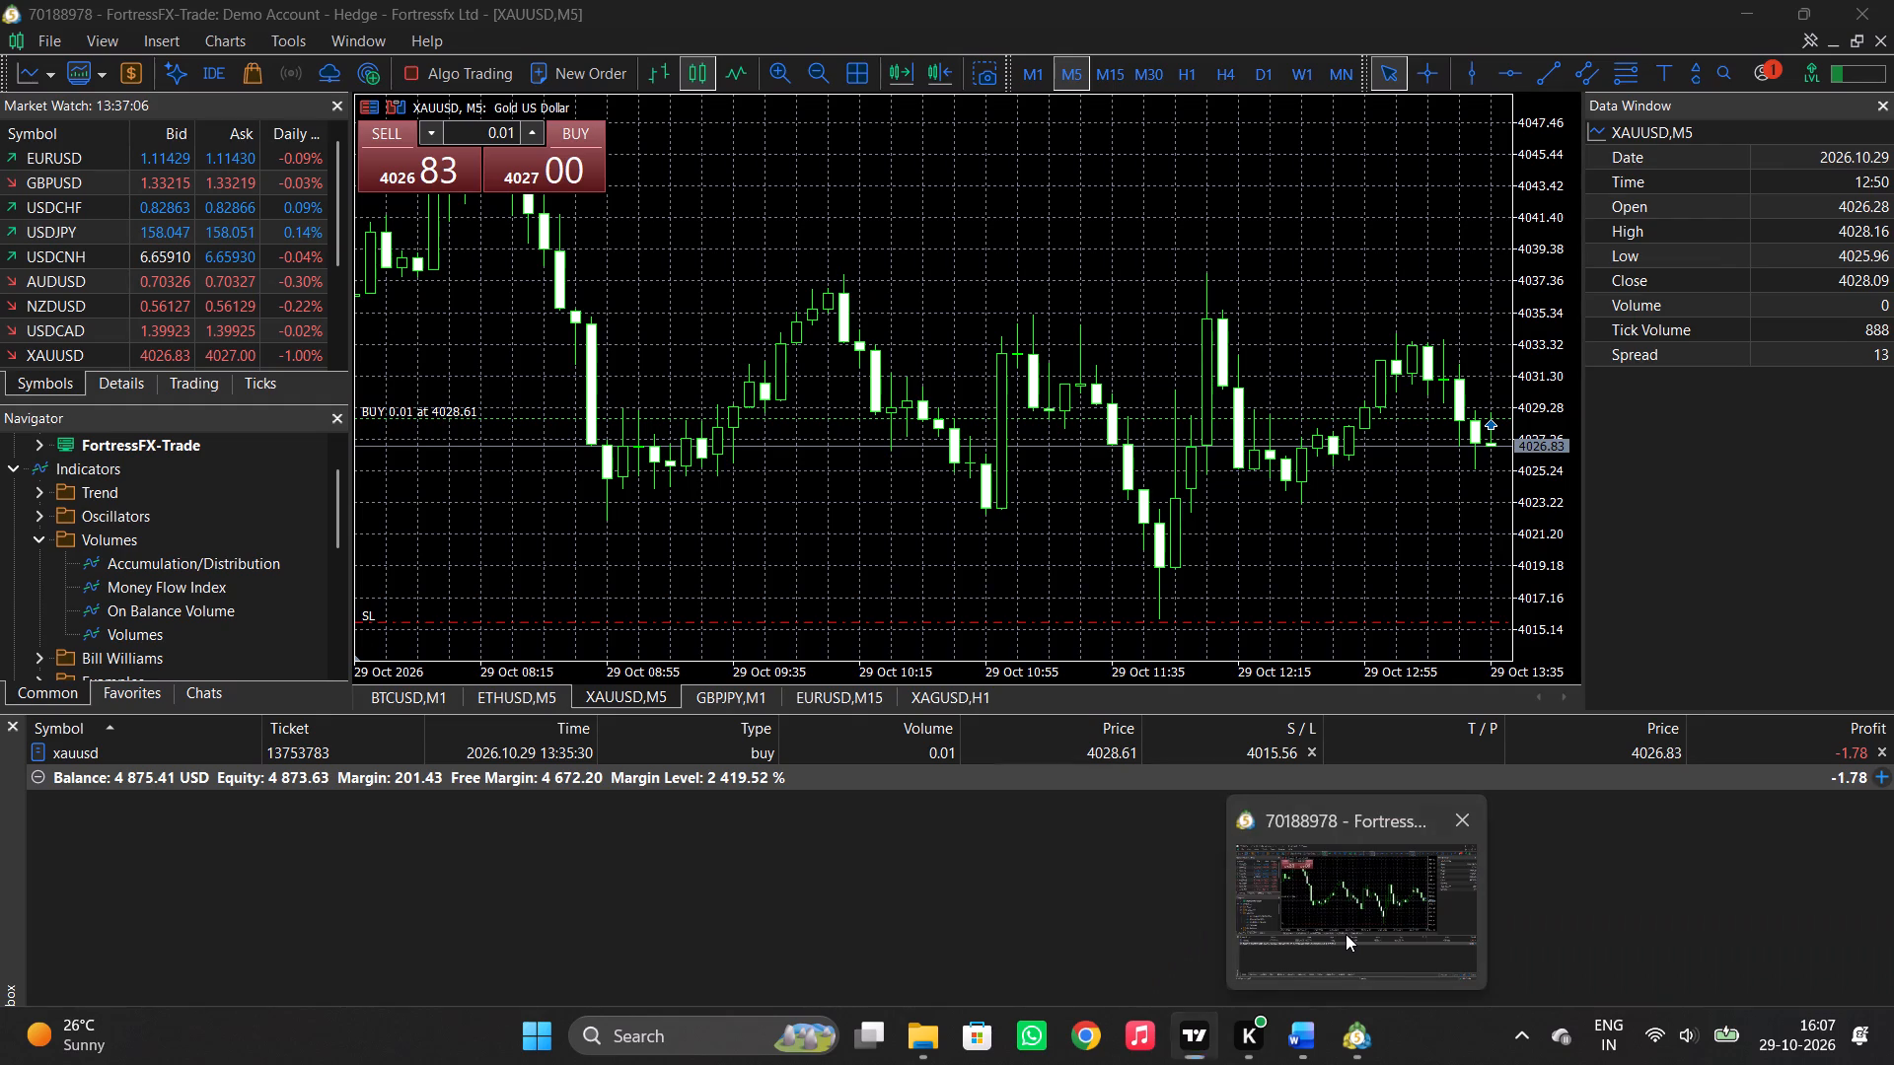
left_click(1109, 85)
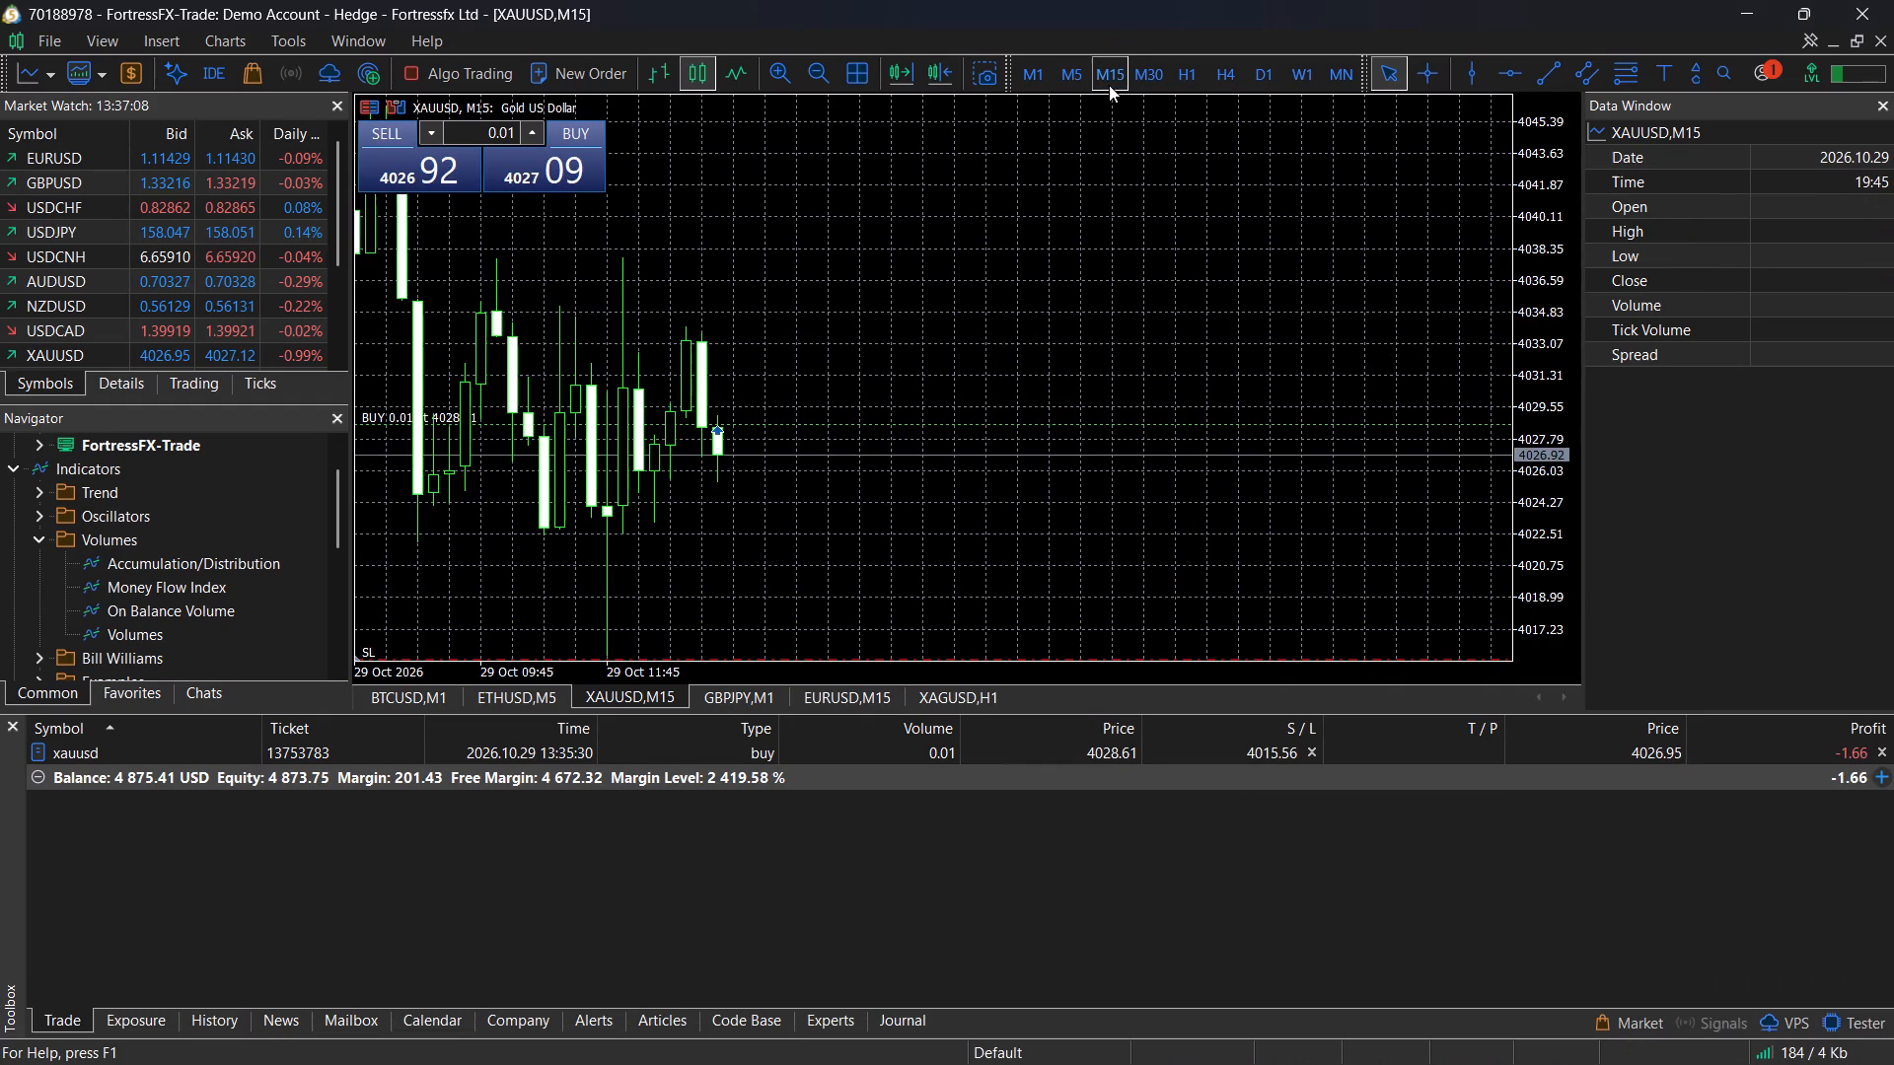
left_click(894, 63)
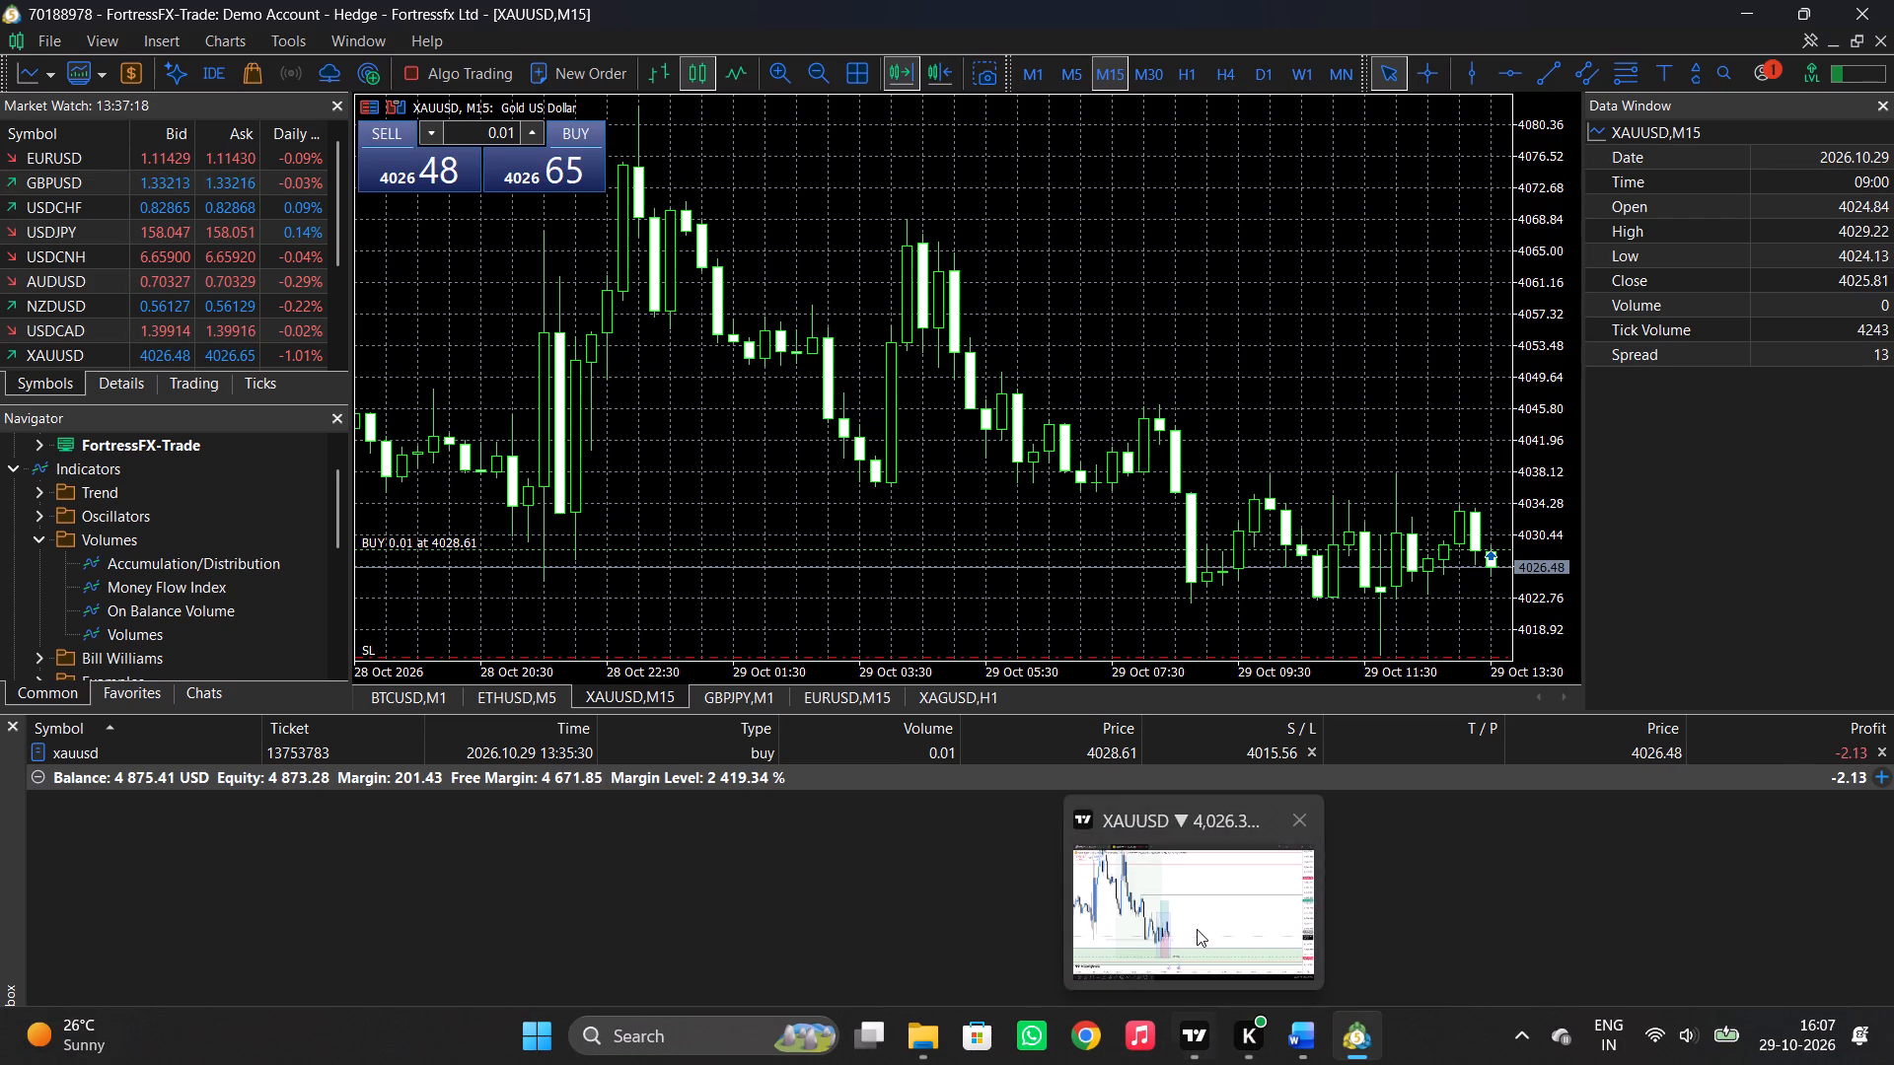
Check the TradingView chart, return to MetaTrader 5, compress the XAUUSD M15 price scale and turn off auto scroll.
left_click(1197, 927)
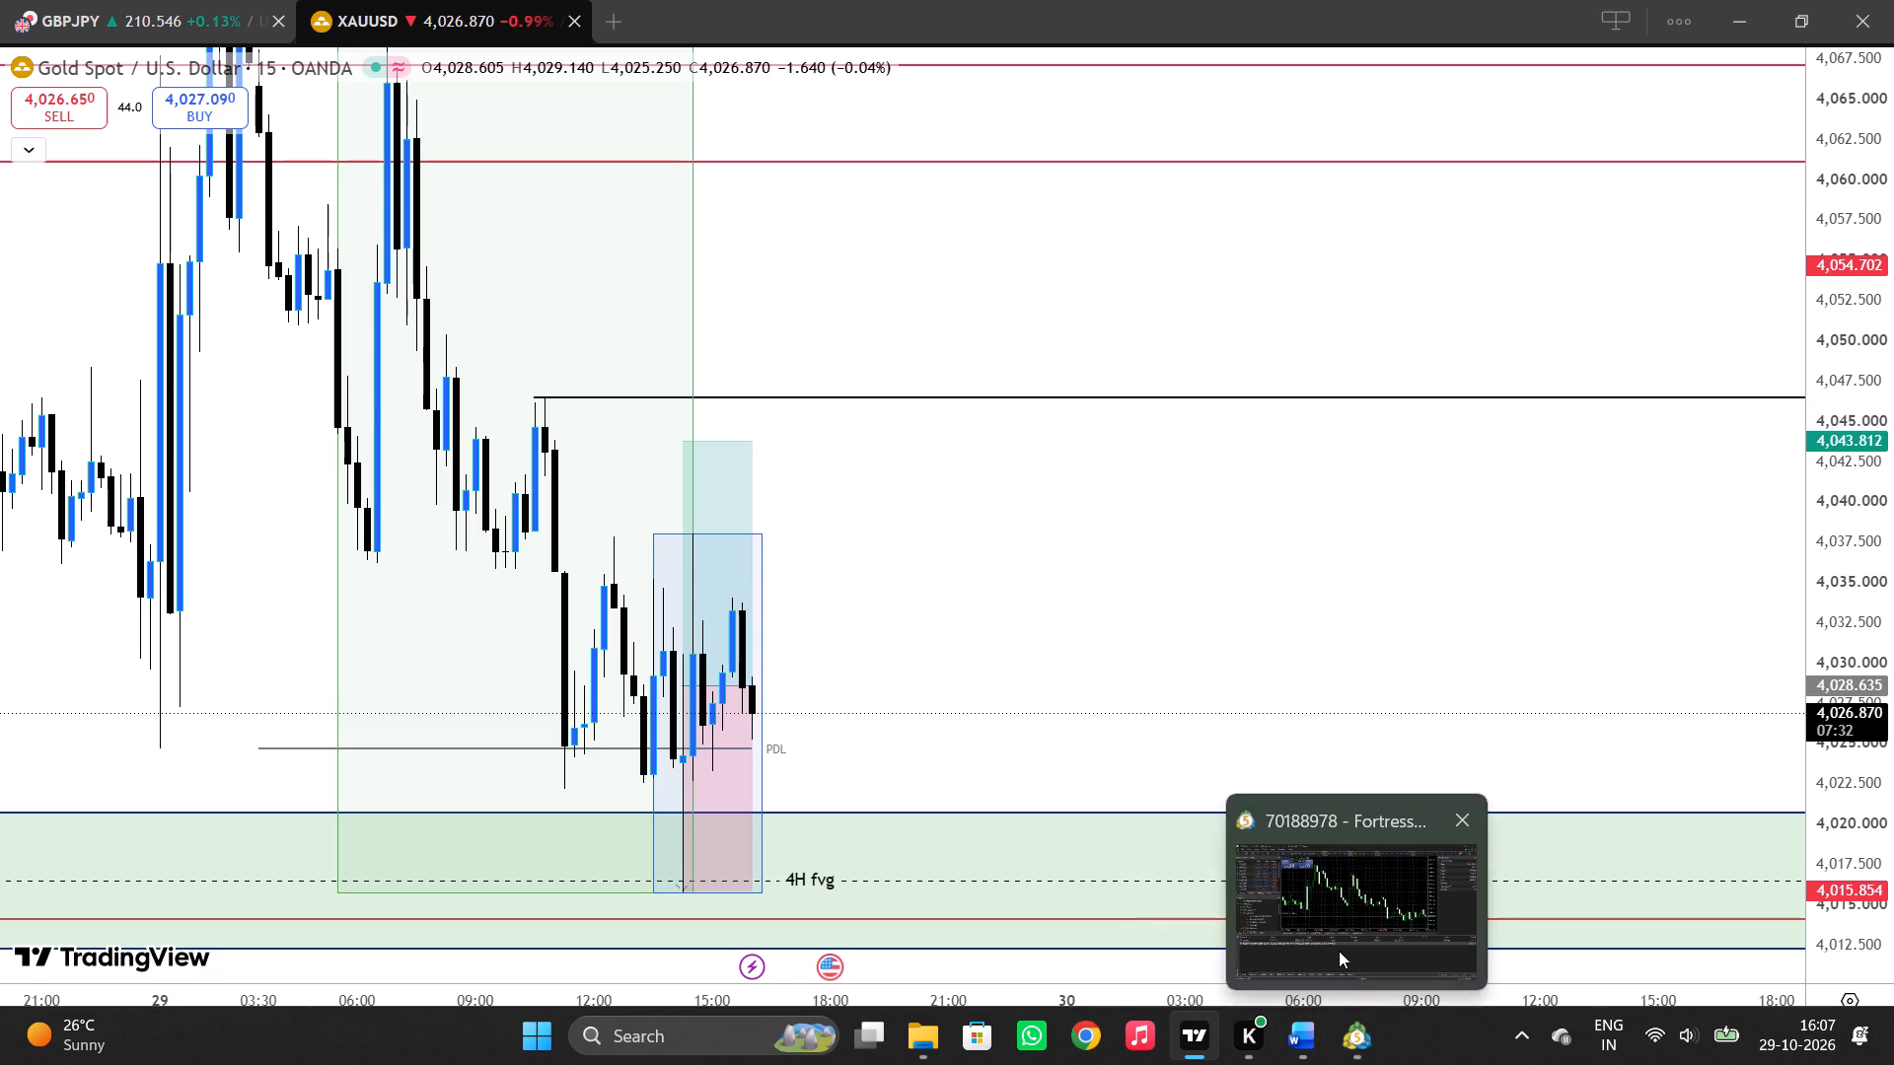
left_click(1339, 951)
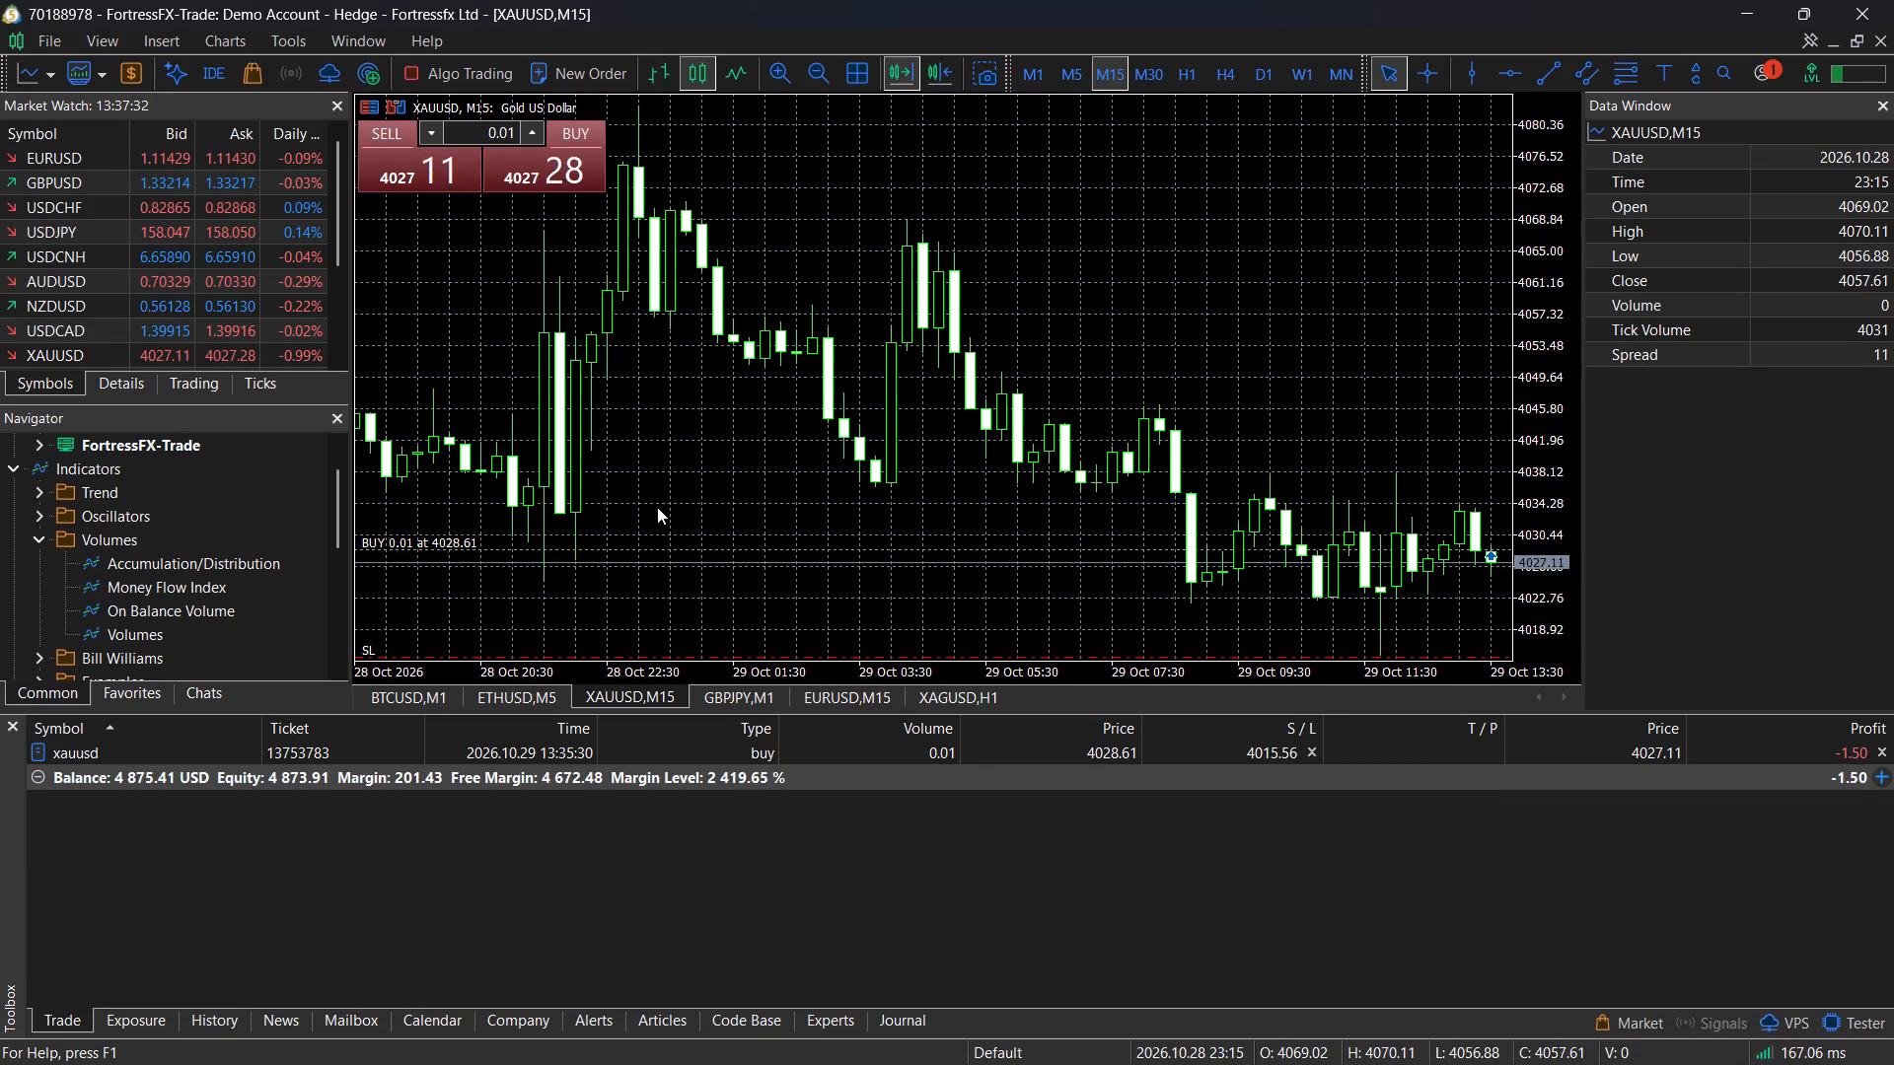
scroll(657, 507, "right", 1)
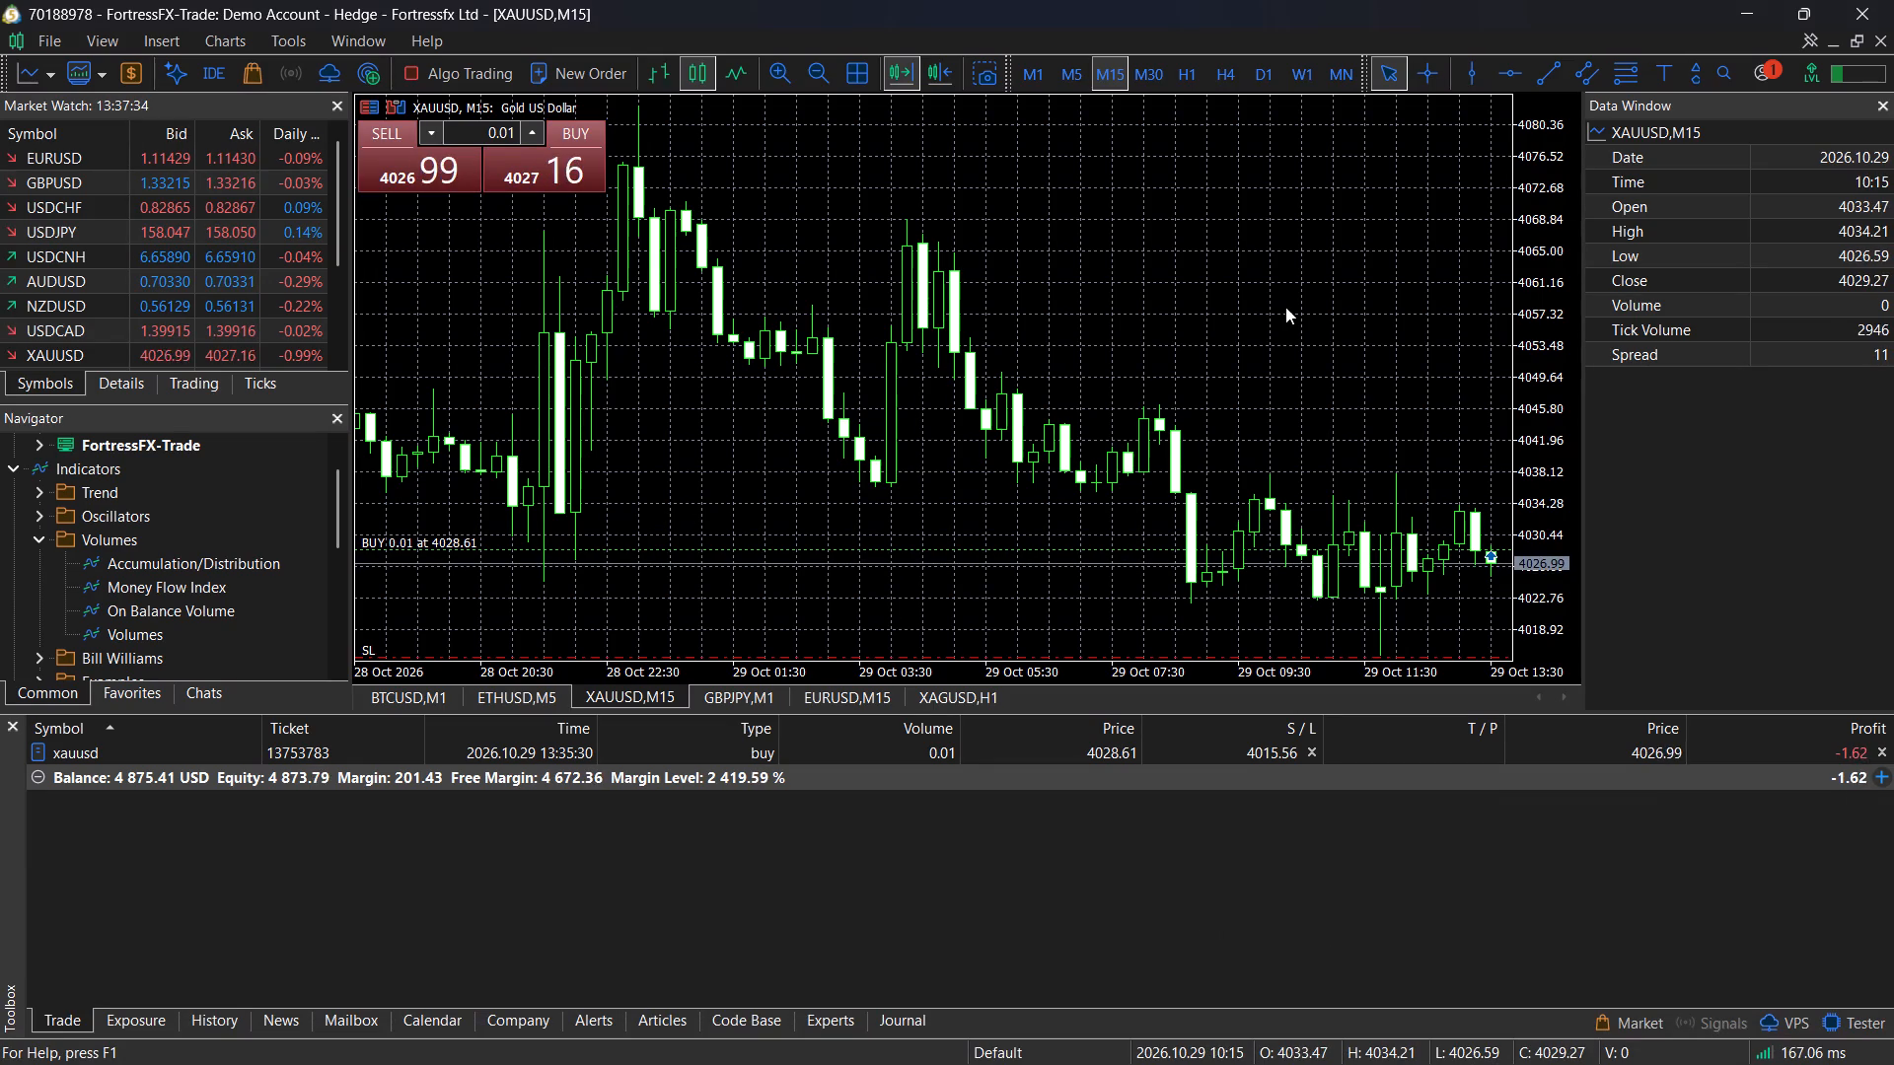
left_click_drag(1526, 237, 1537, 292)
left_click_drag(1057, 349, 1098, 351)
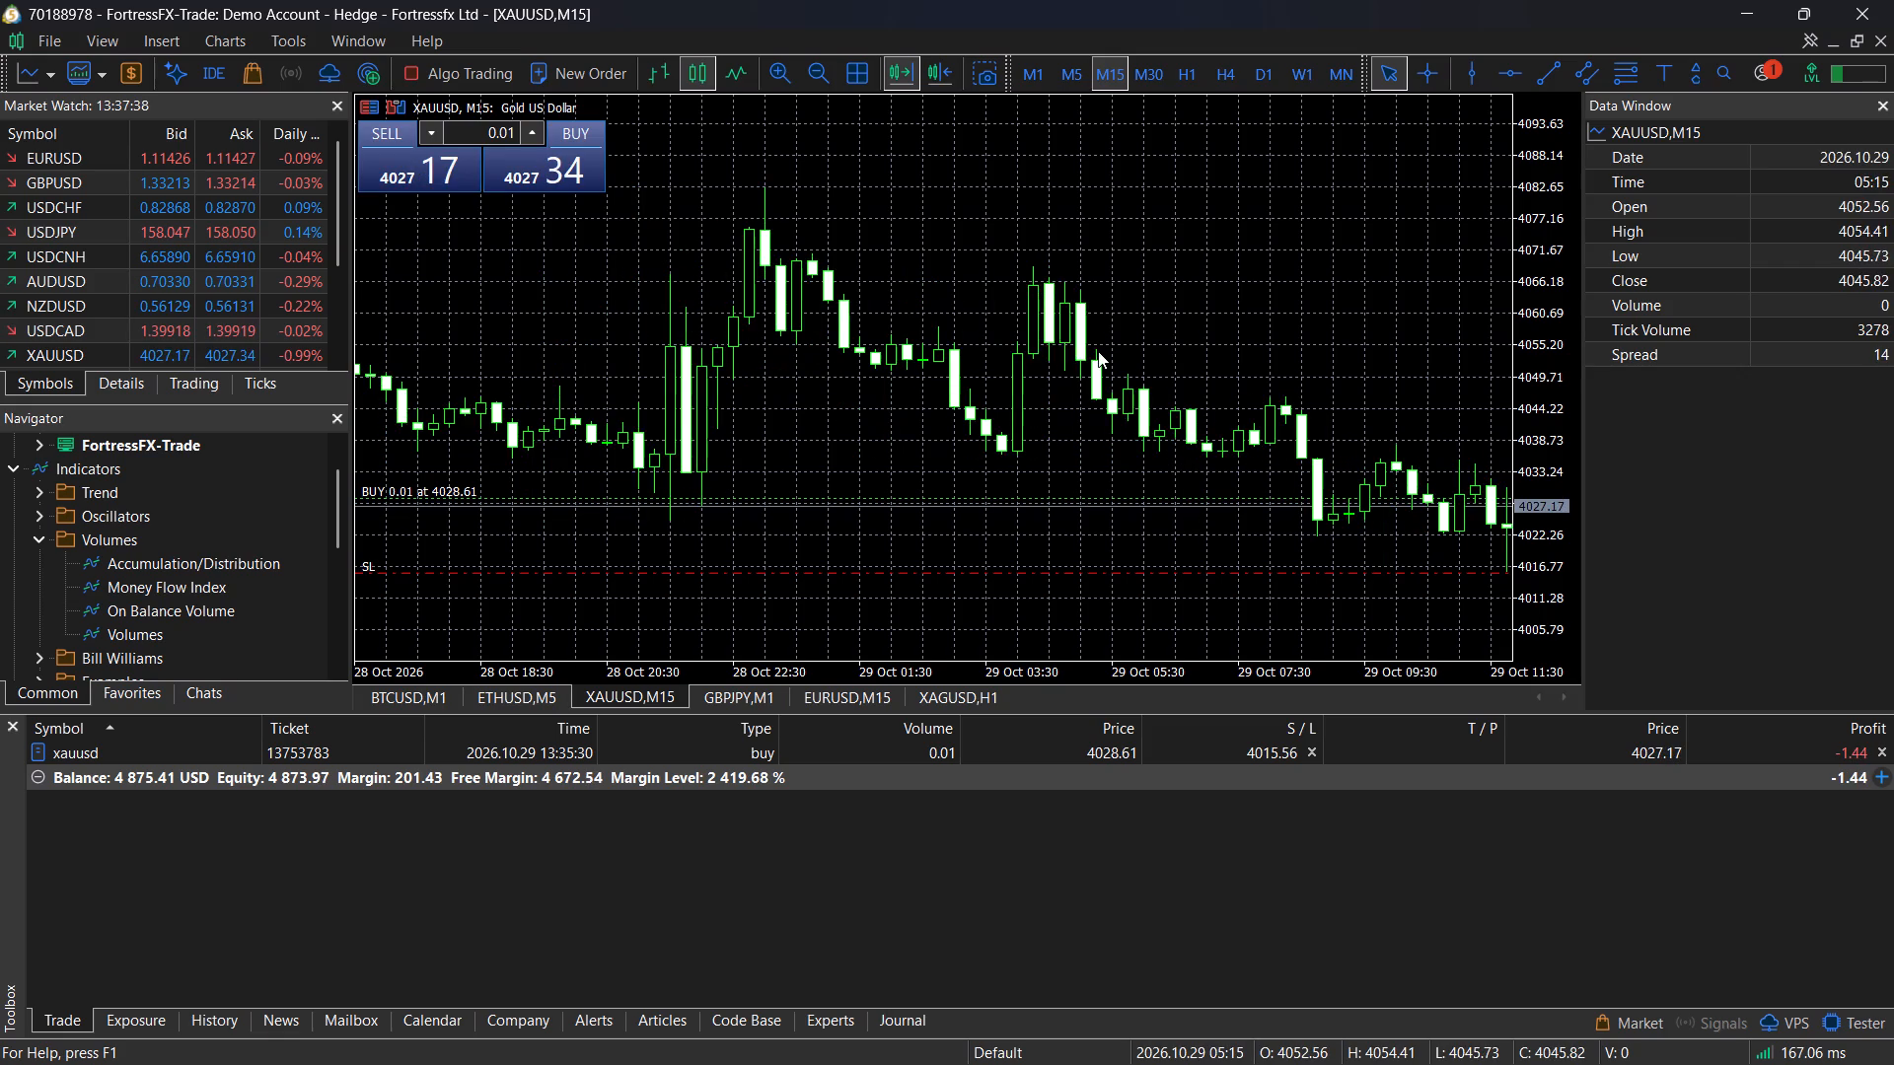
left_click(906, 75)
left_click_drag(801, 265, 779, 273)
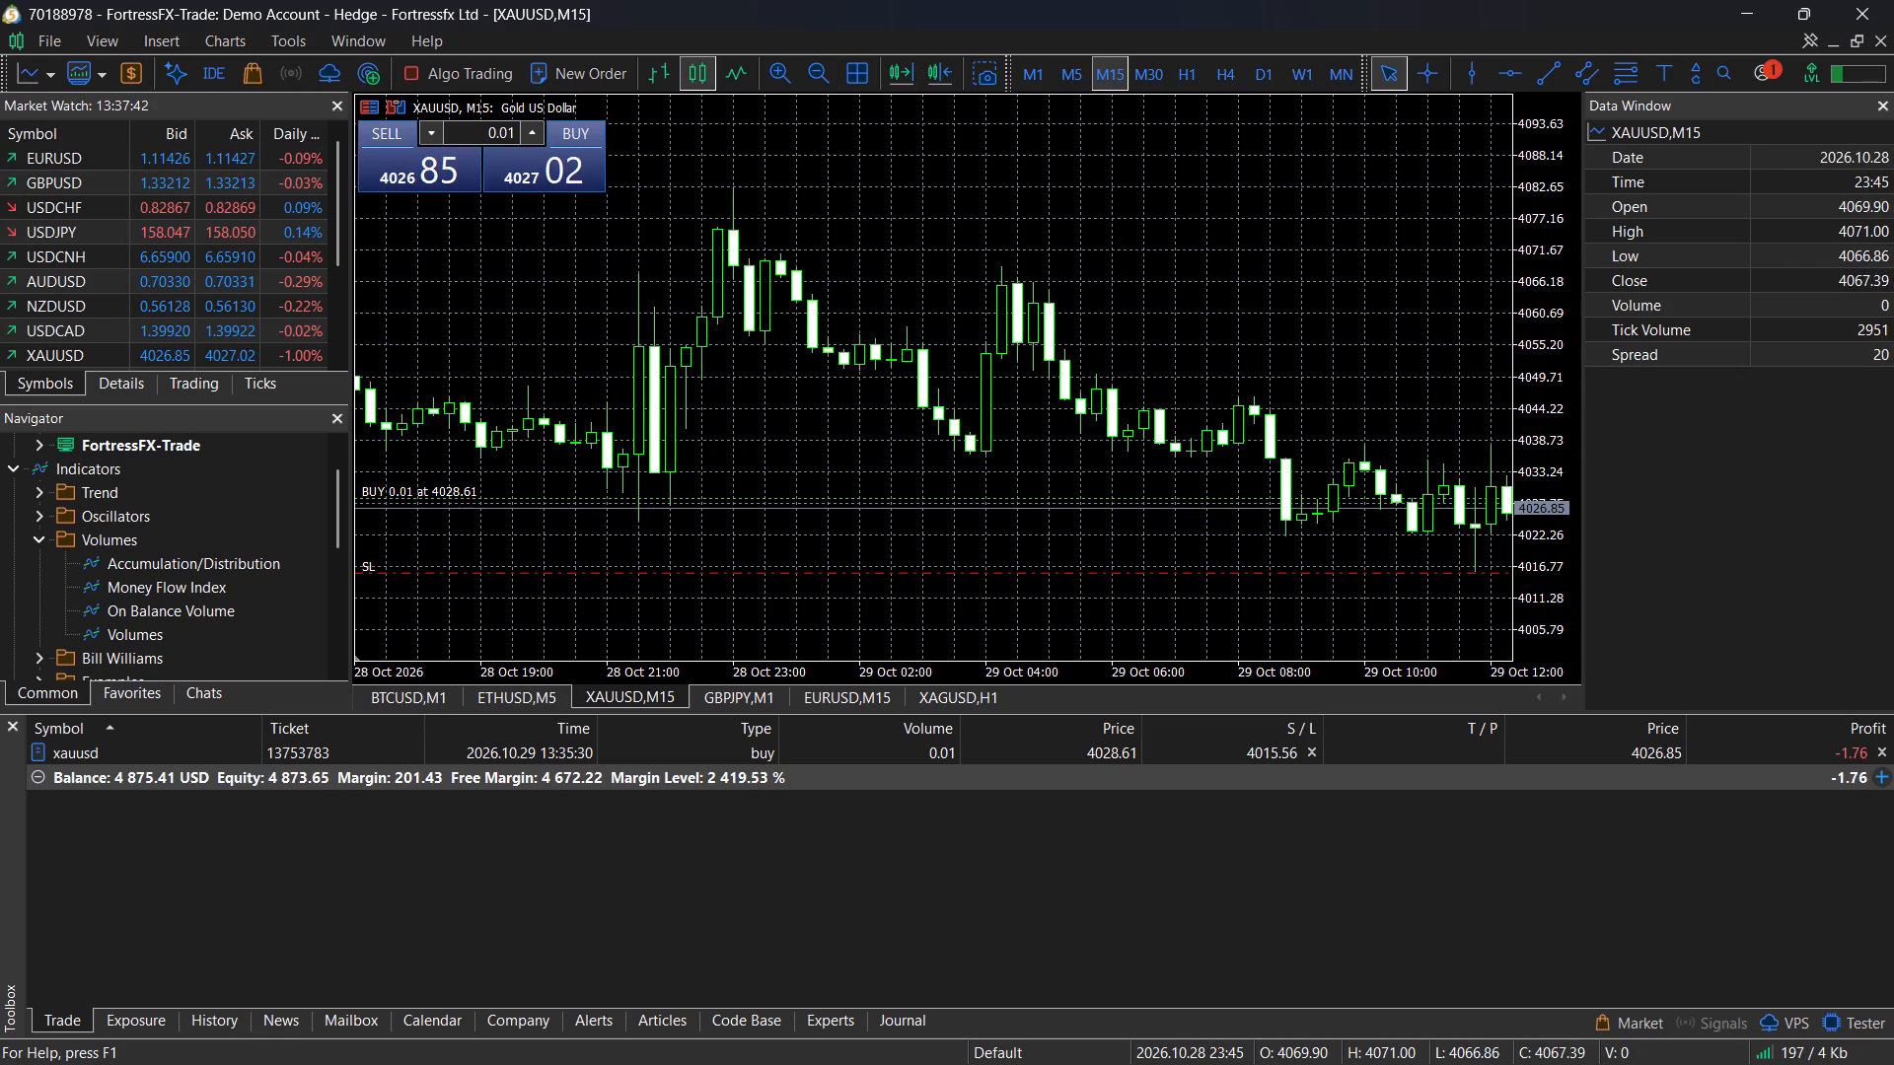
left_click_drag(779, 273, 784, 274)
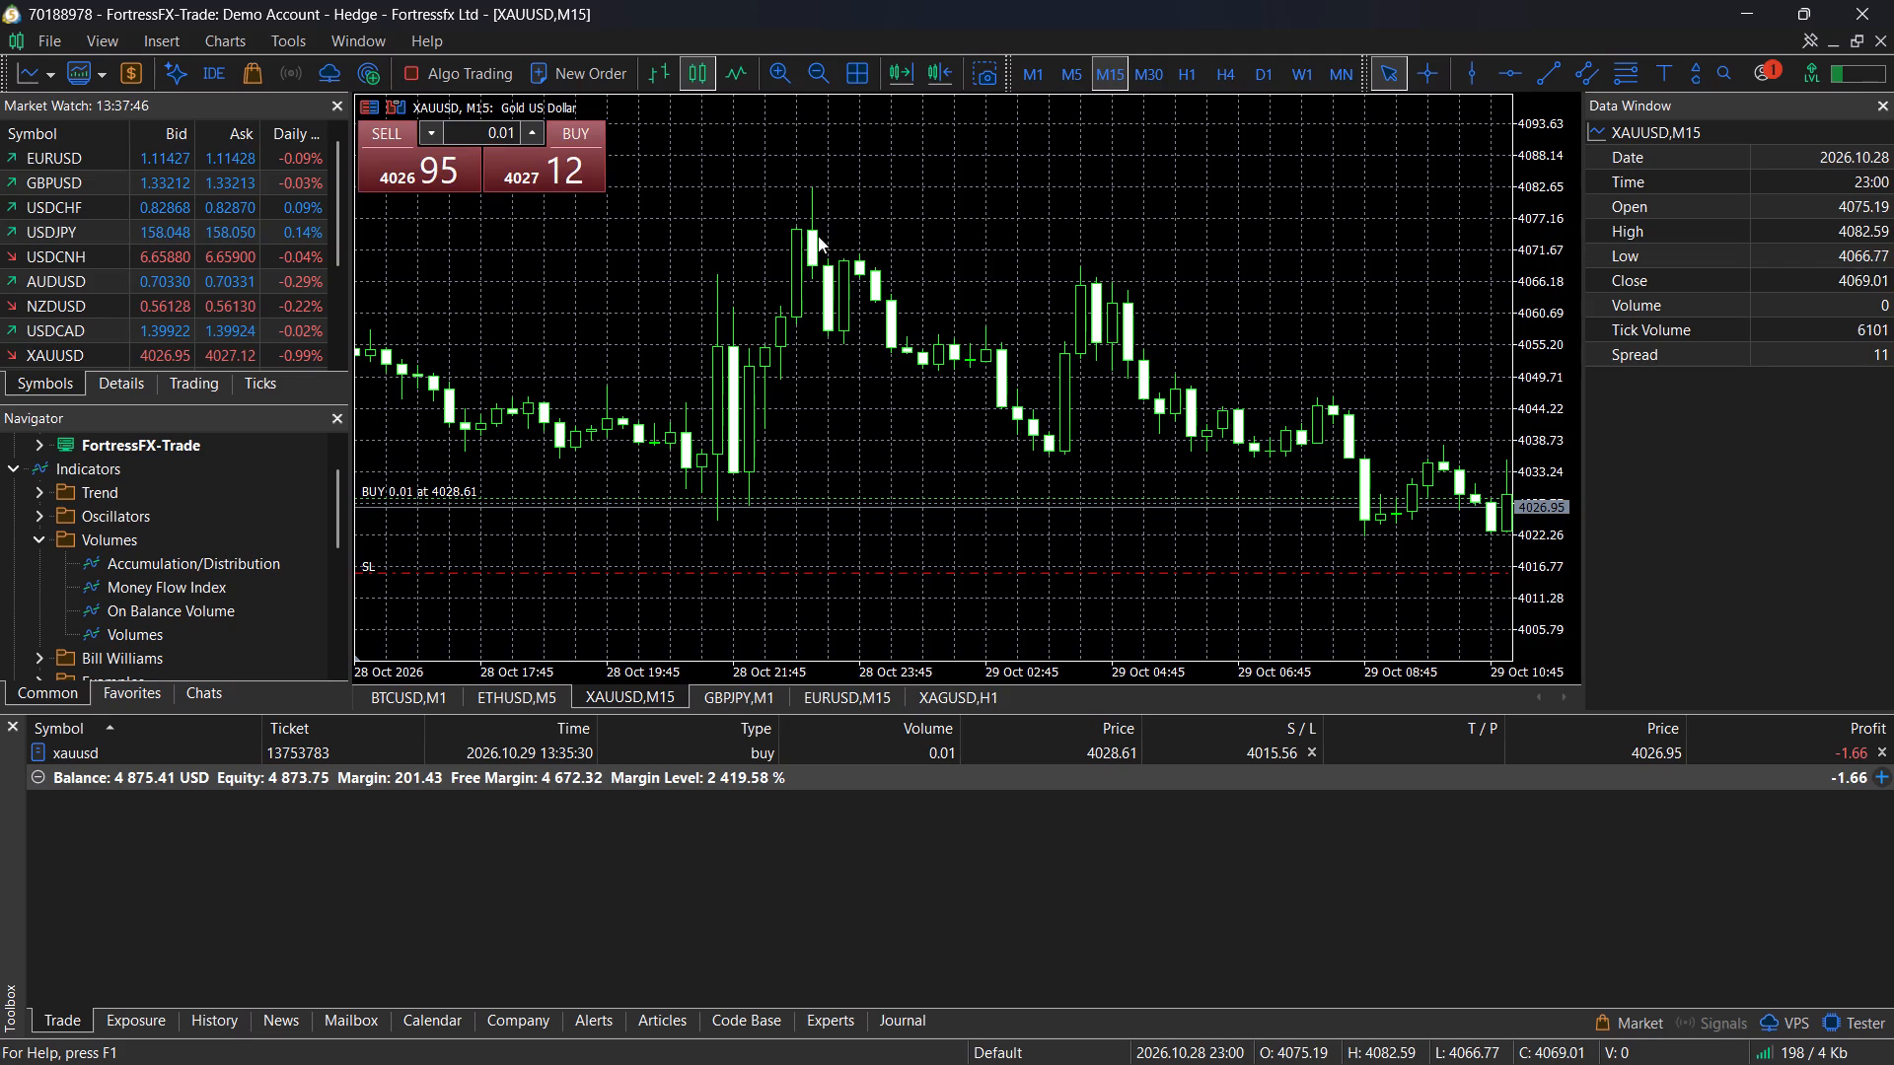
left_click_drag(817, 405, 713, 412)
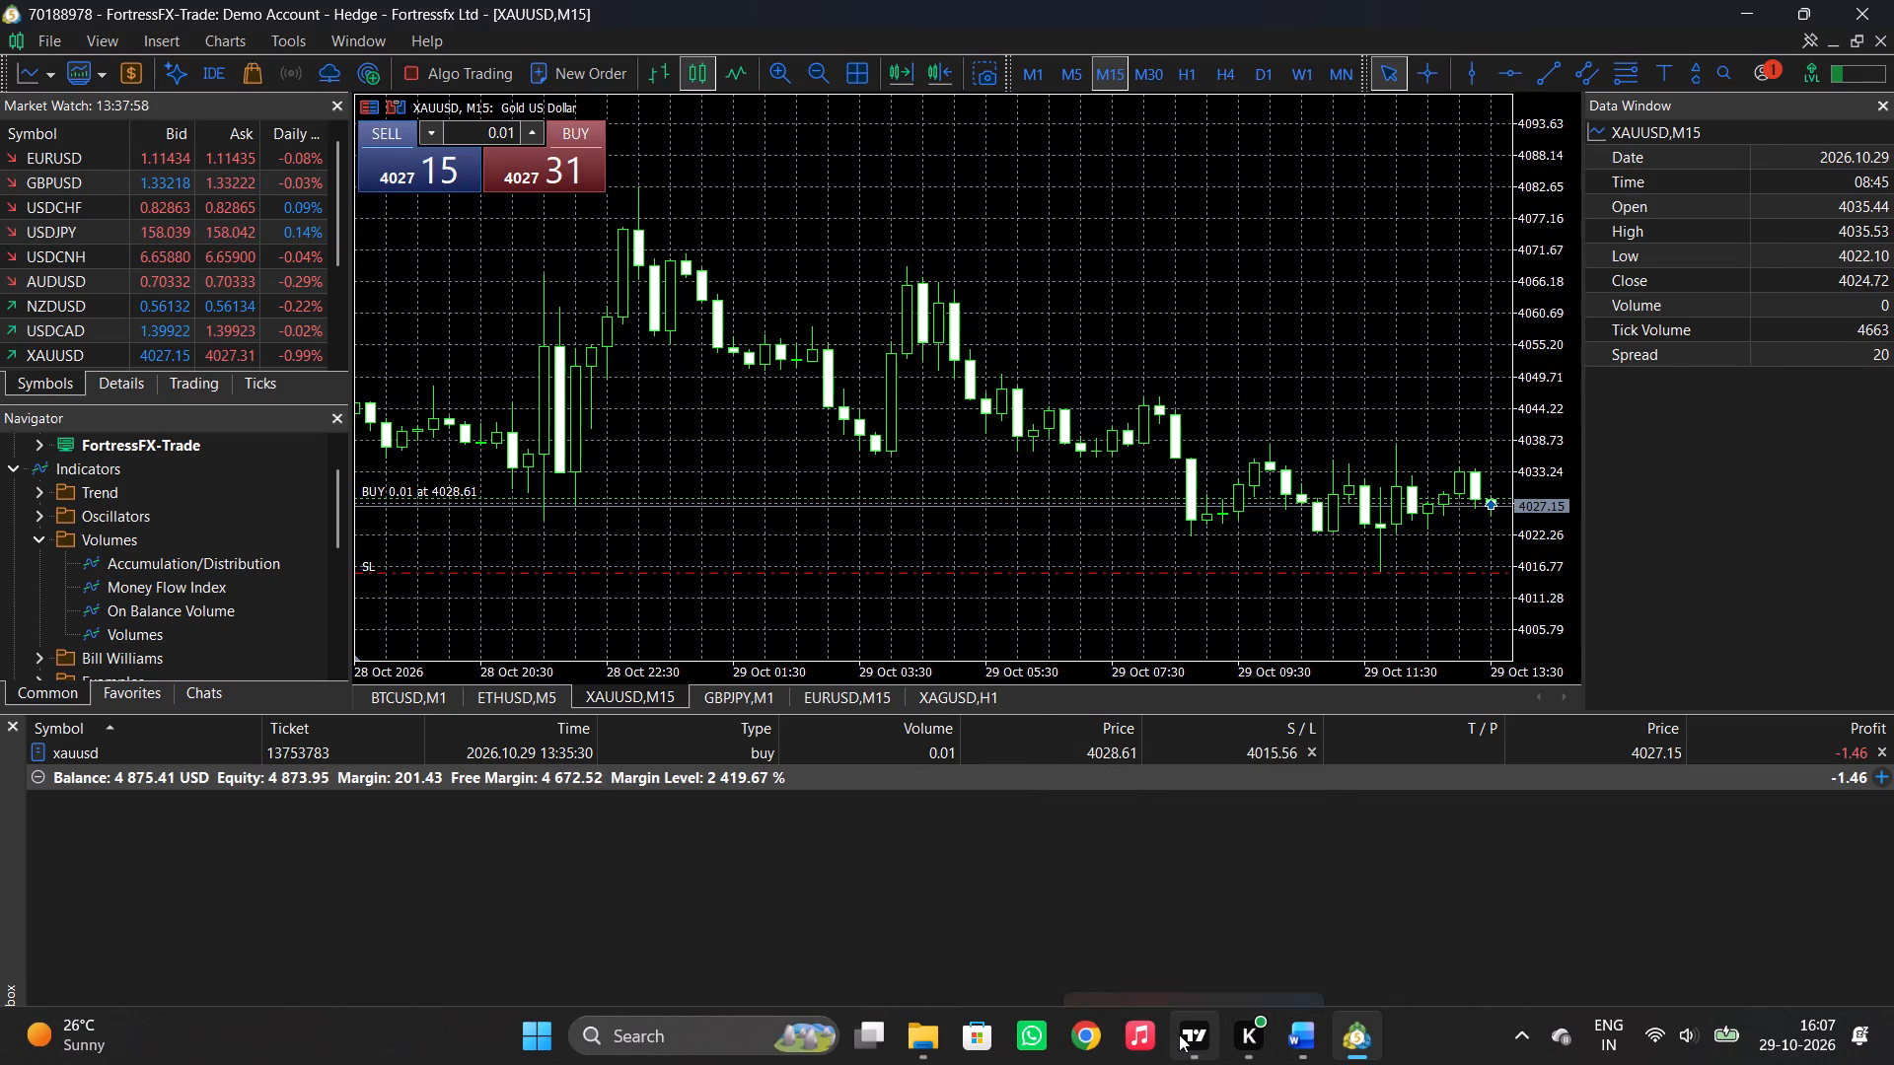
Compare both XAUUSD M15 charts, and in TradingView measure from just above the long's target to the 10:30 swing high, clearing the measurement.
left_click(1248, 894)
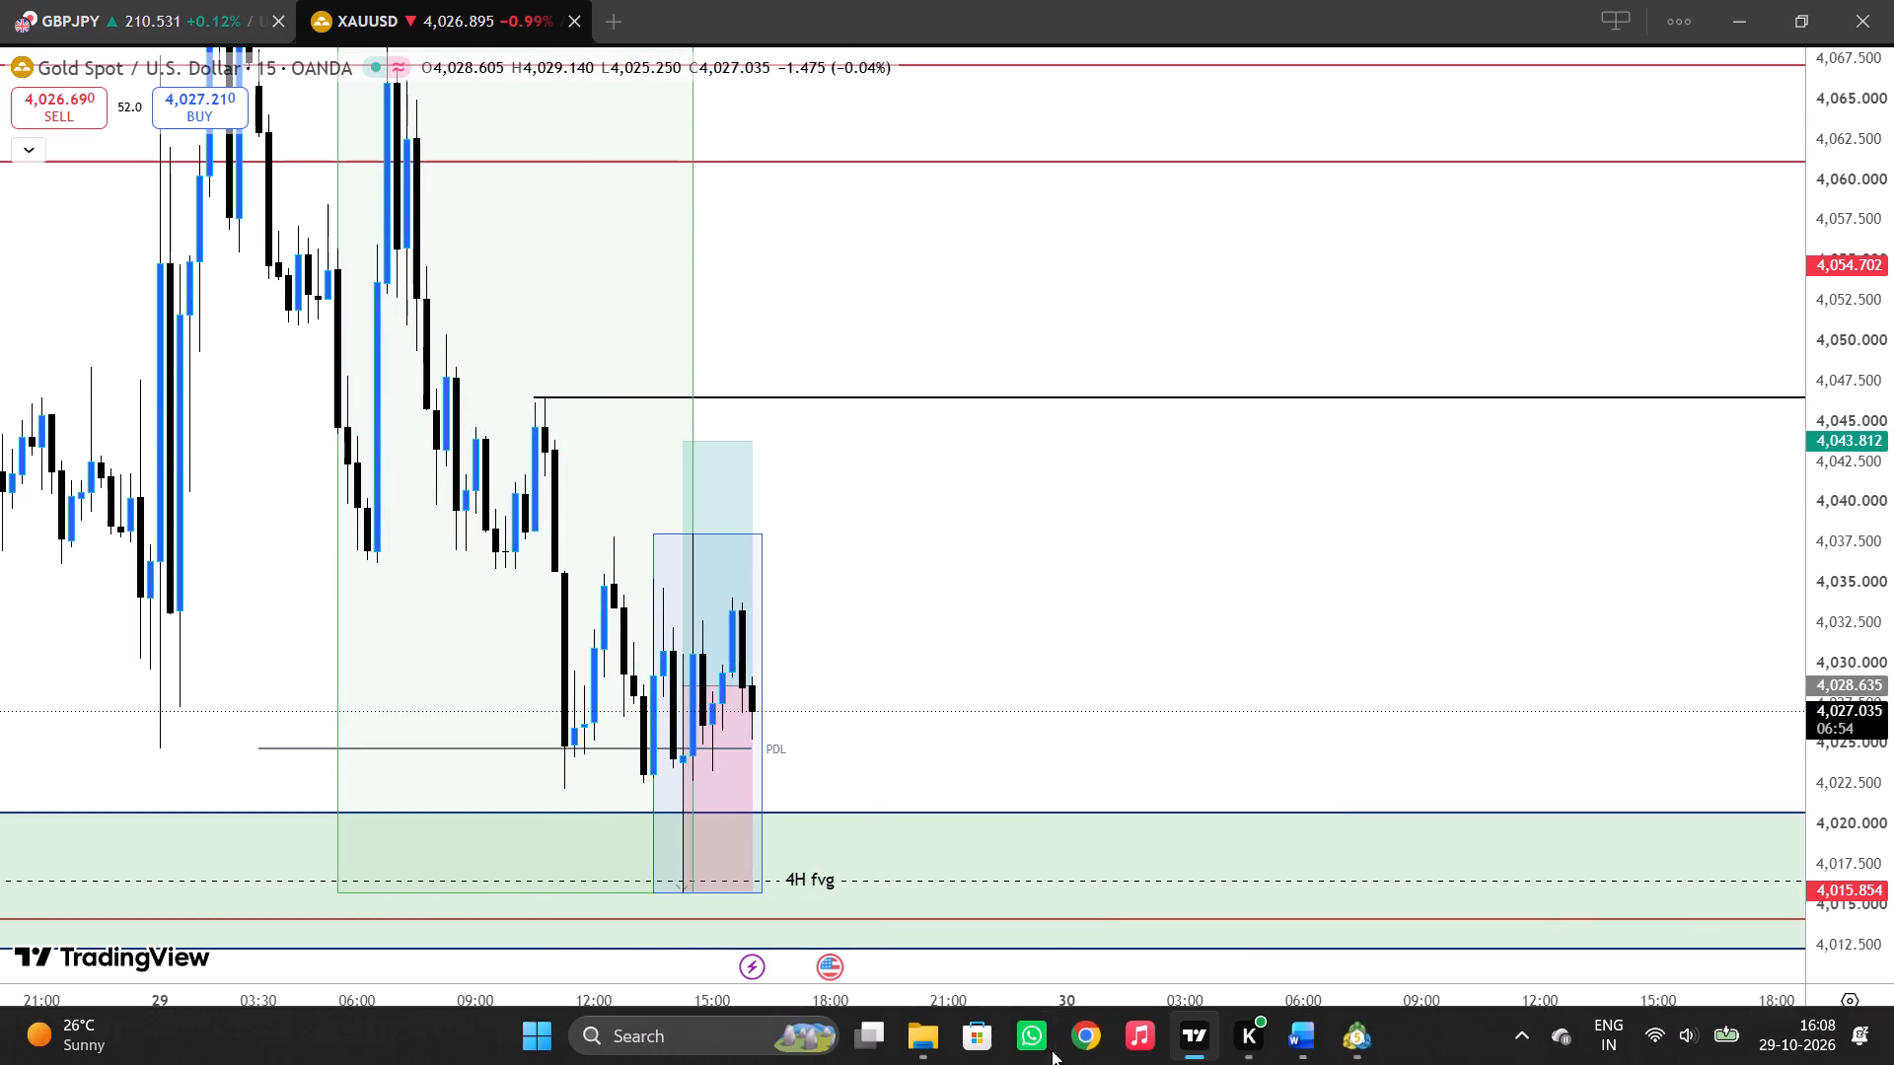
left_click(1334, 918)
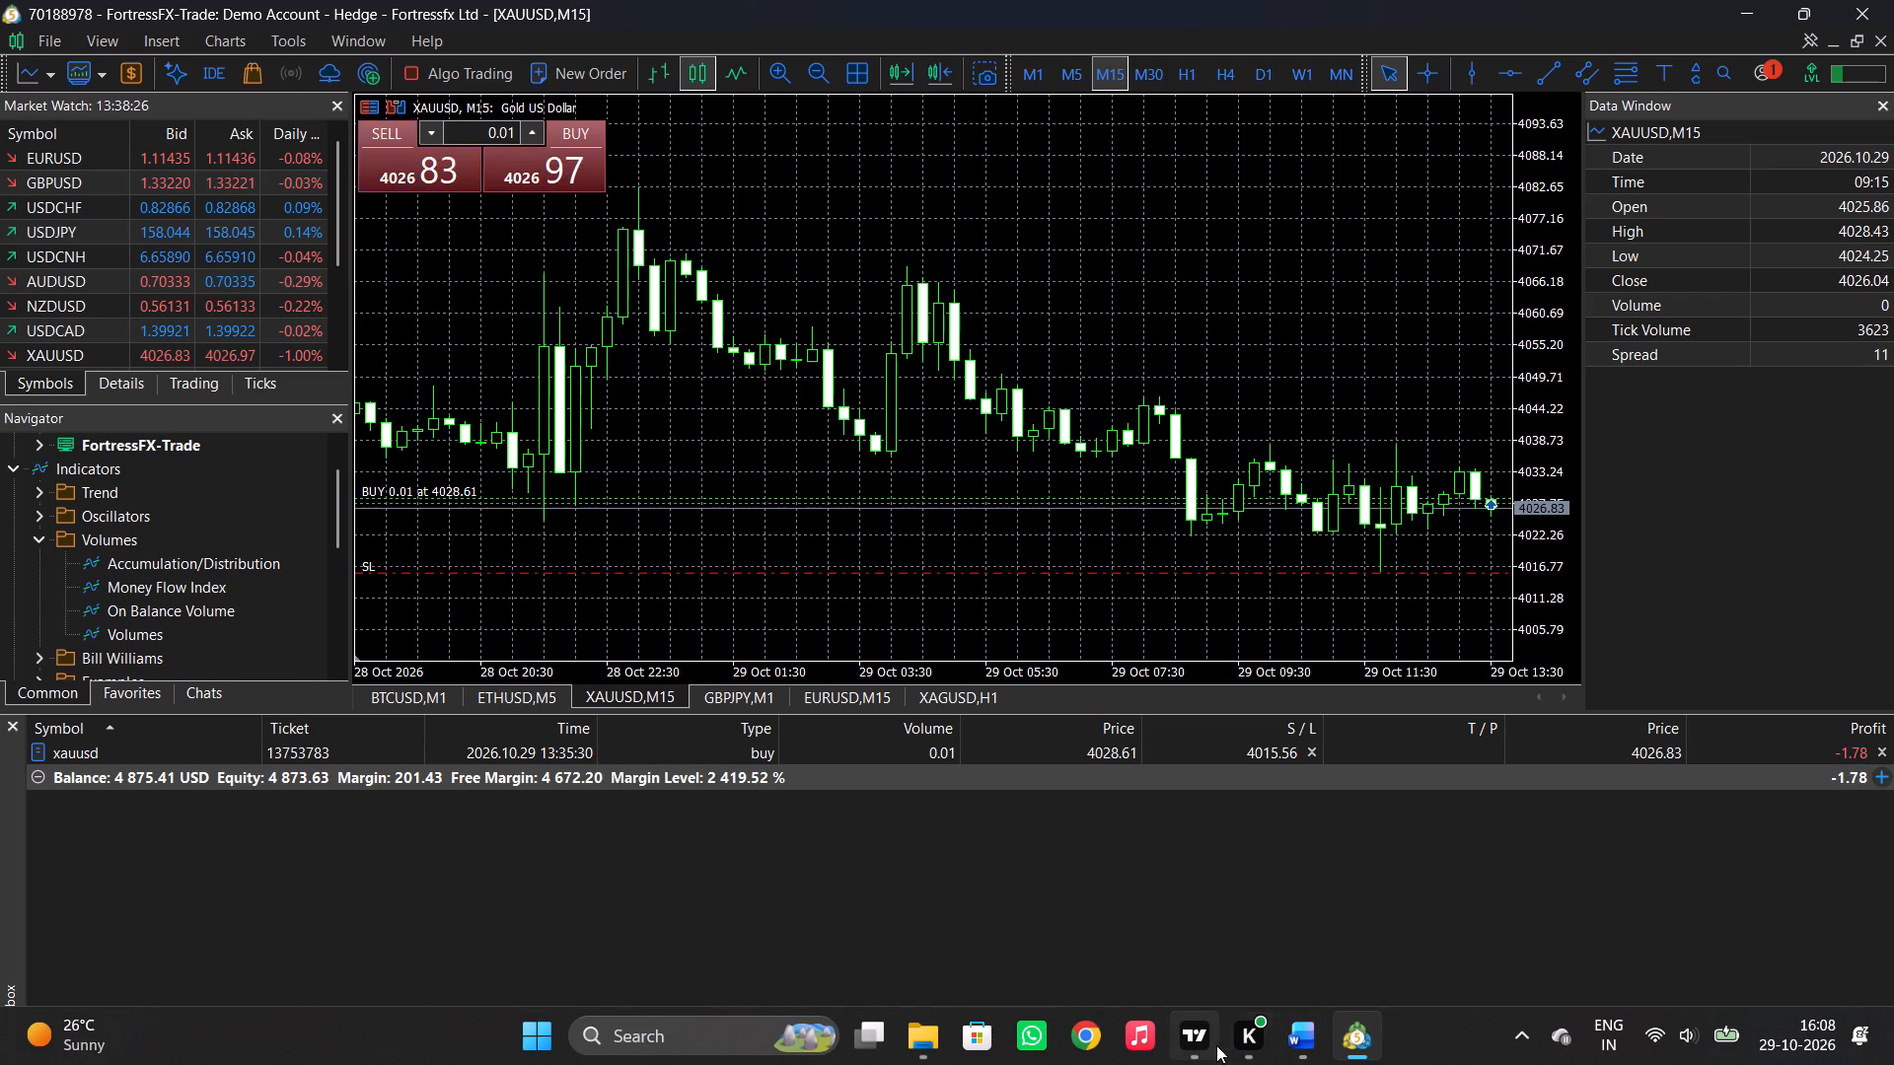
left_click(1180, 915)
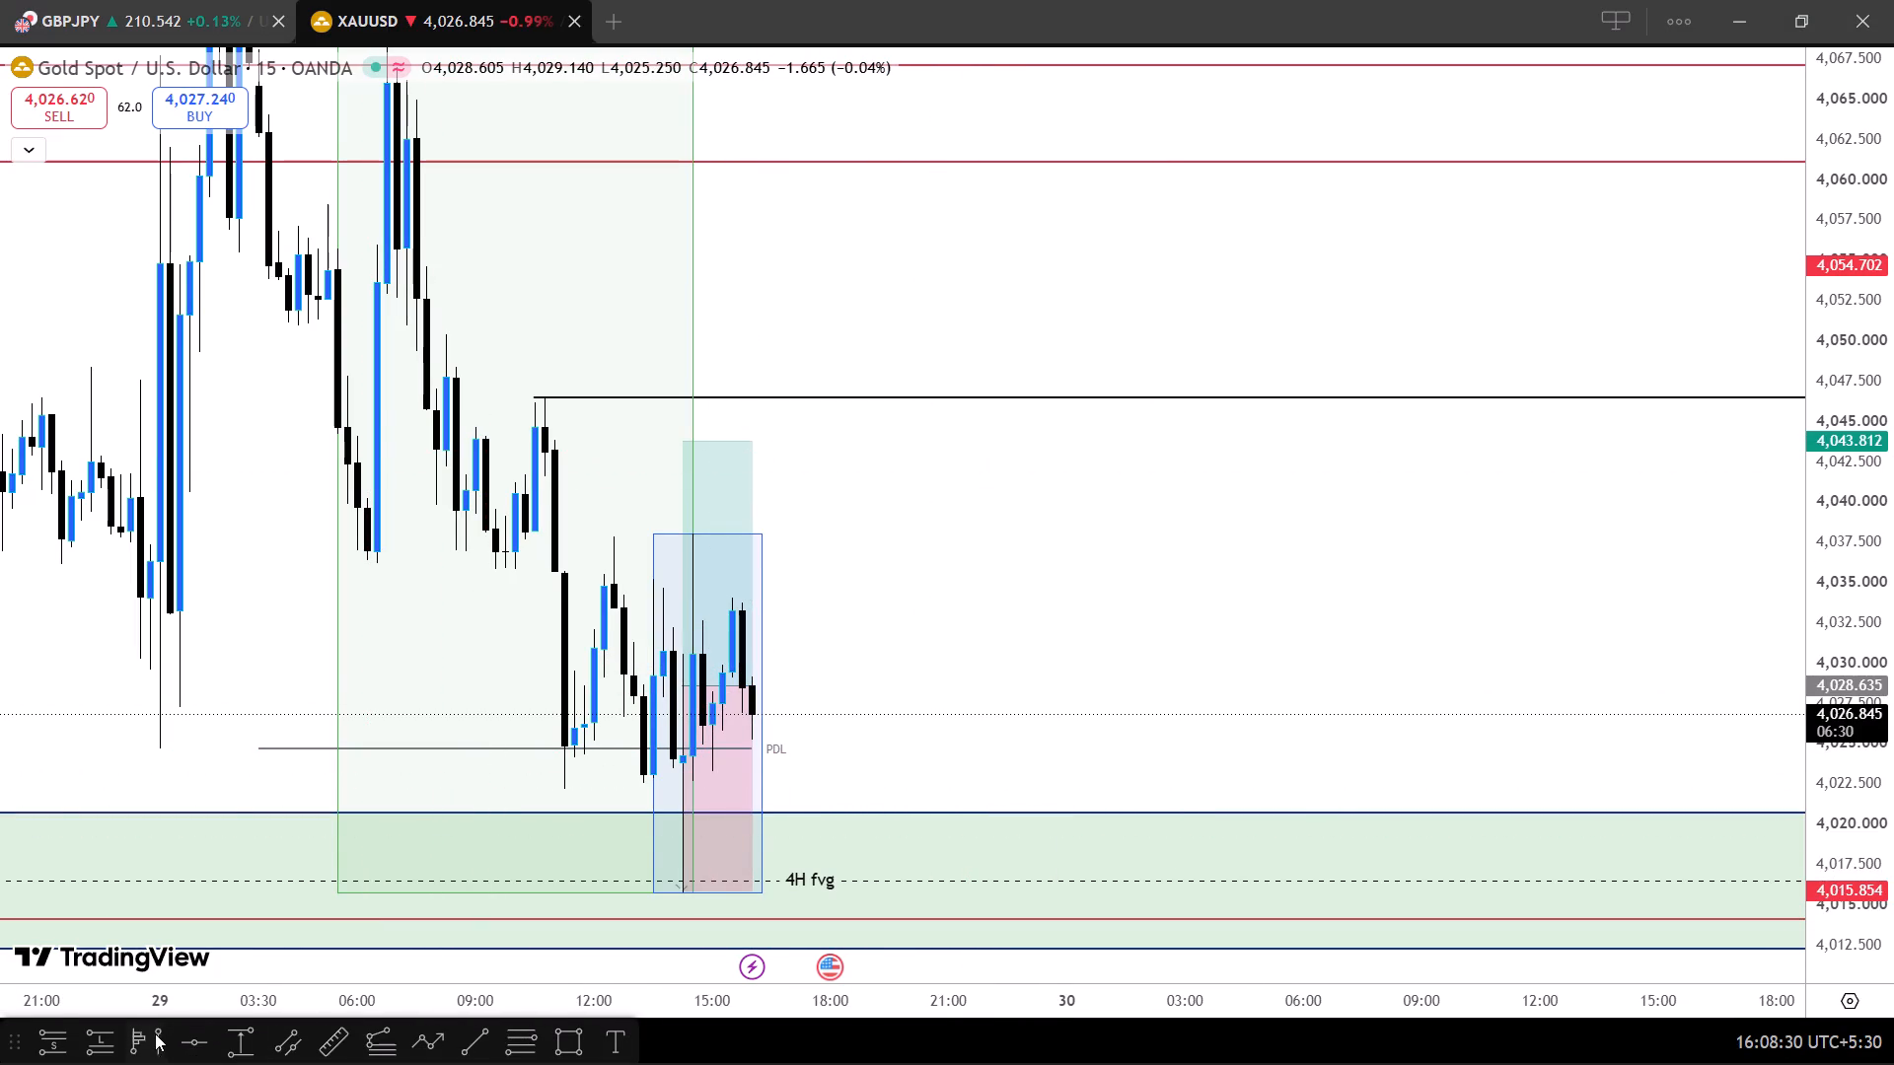
left_click(328, 1019)
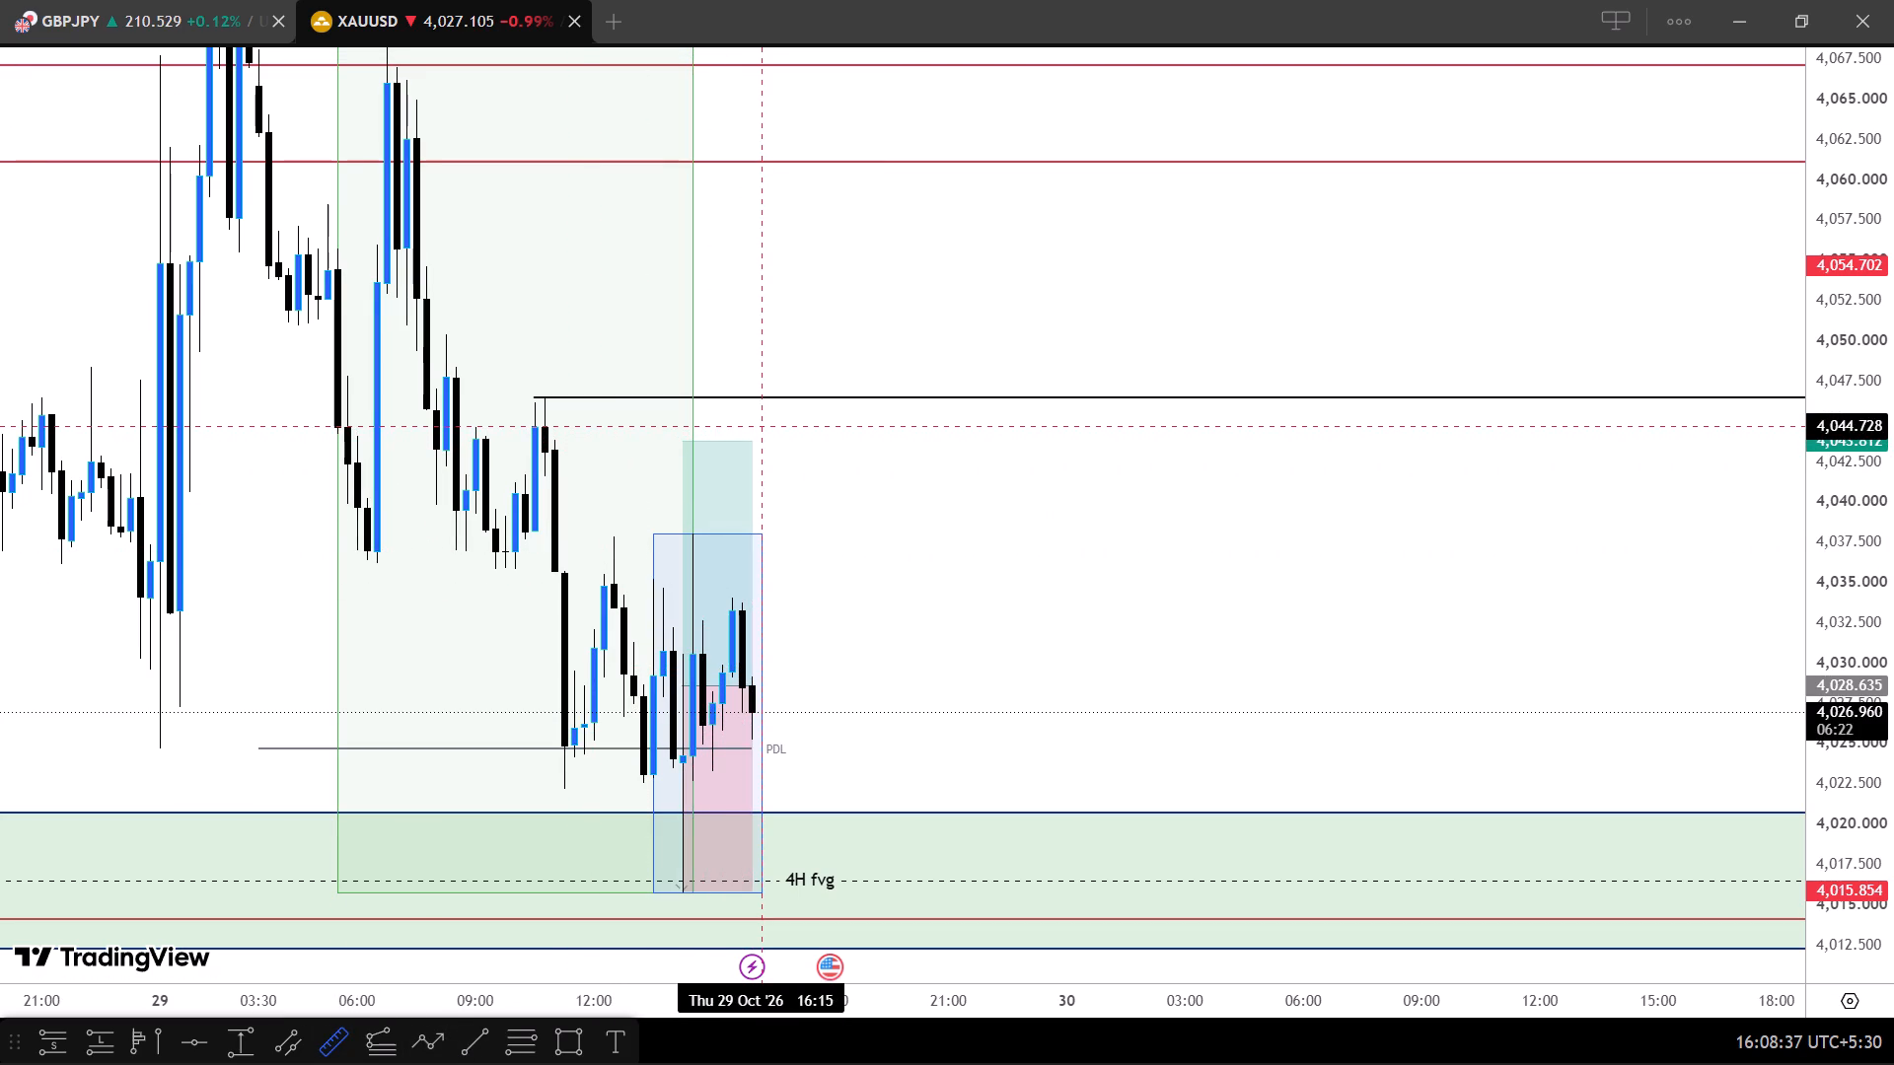
left_click(766, 426)
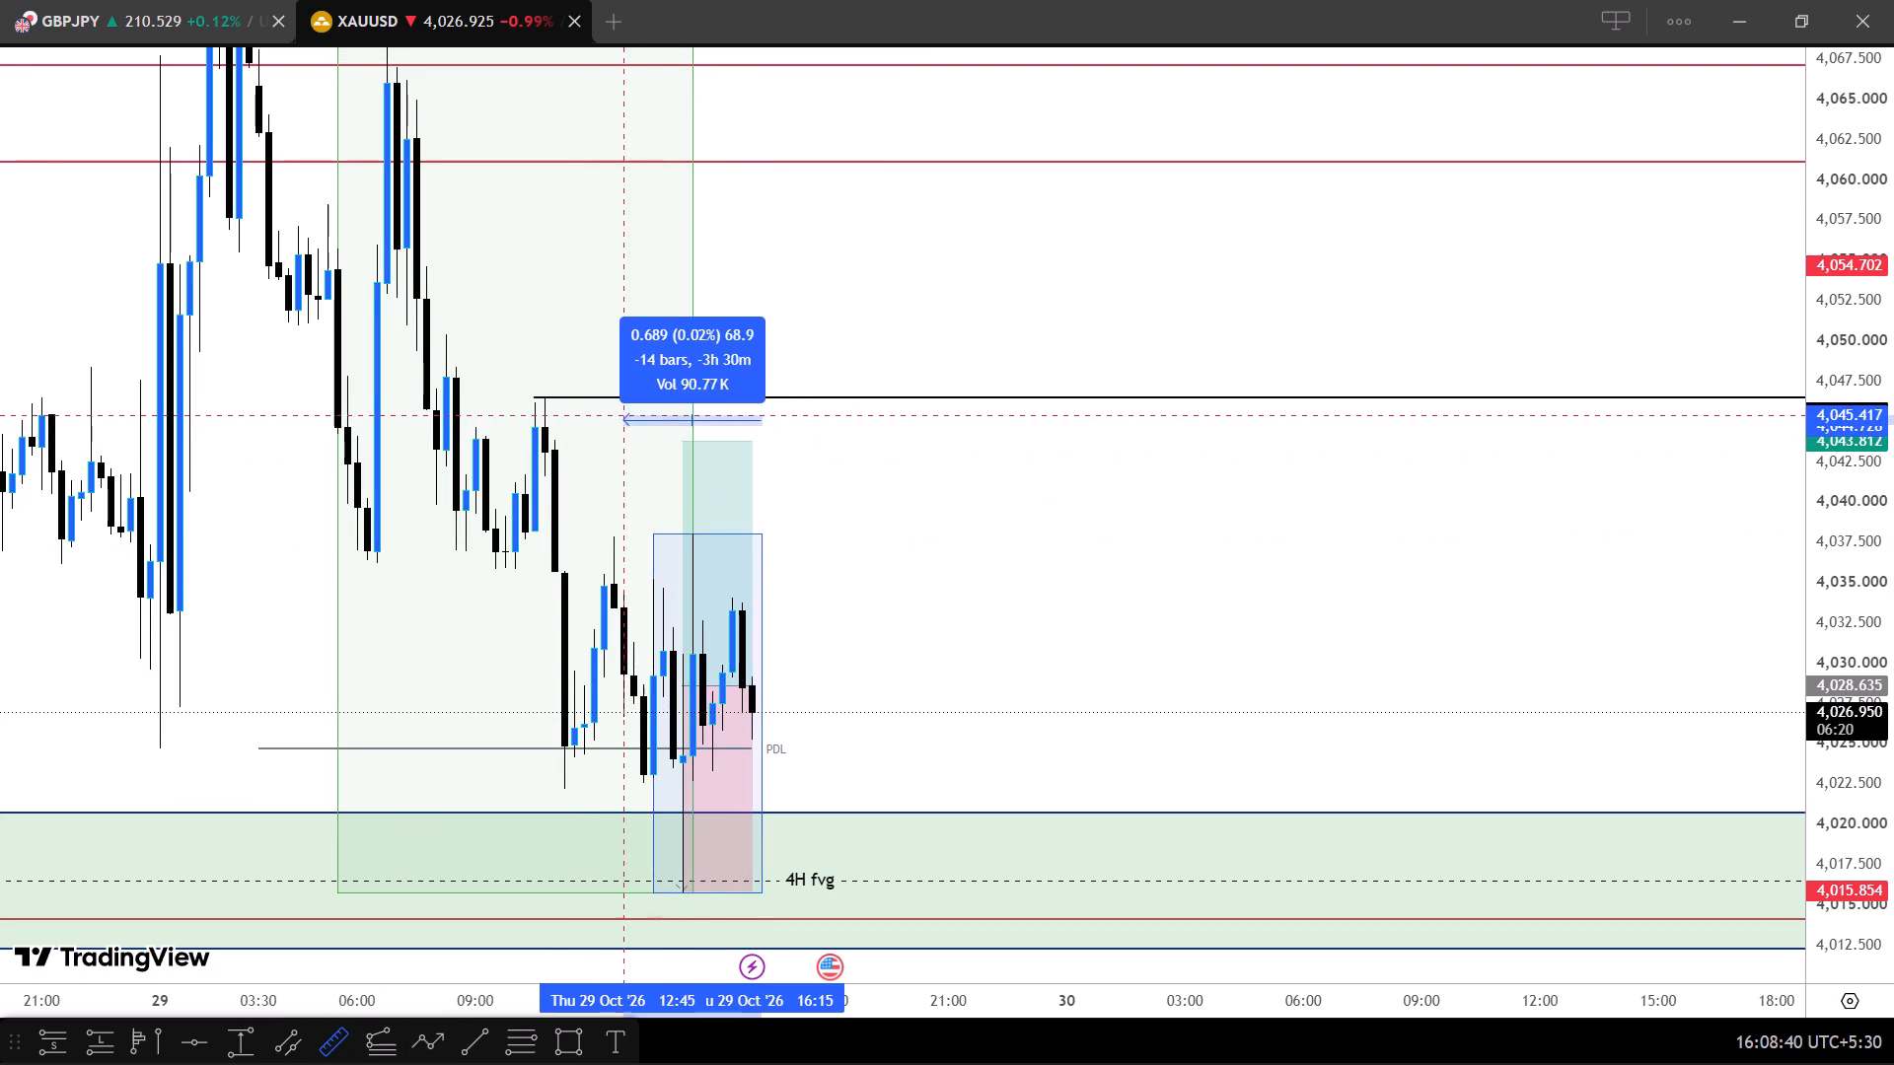
left_click(538, 411)
left_click(538, 411)
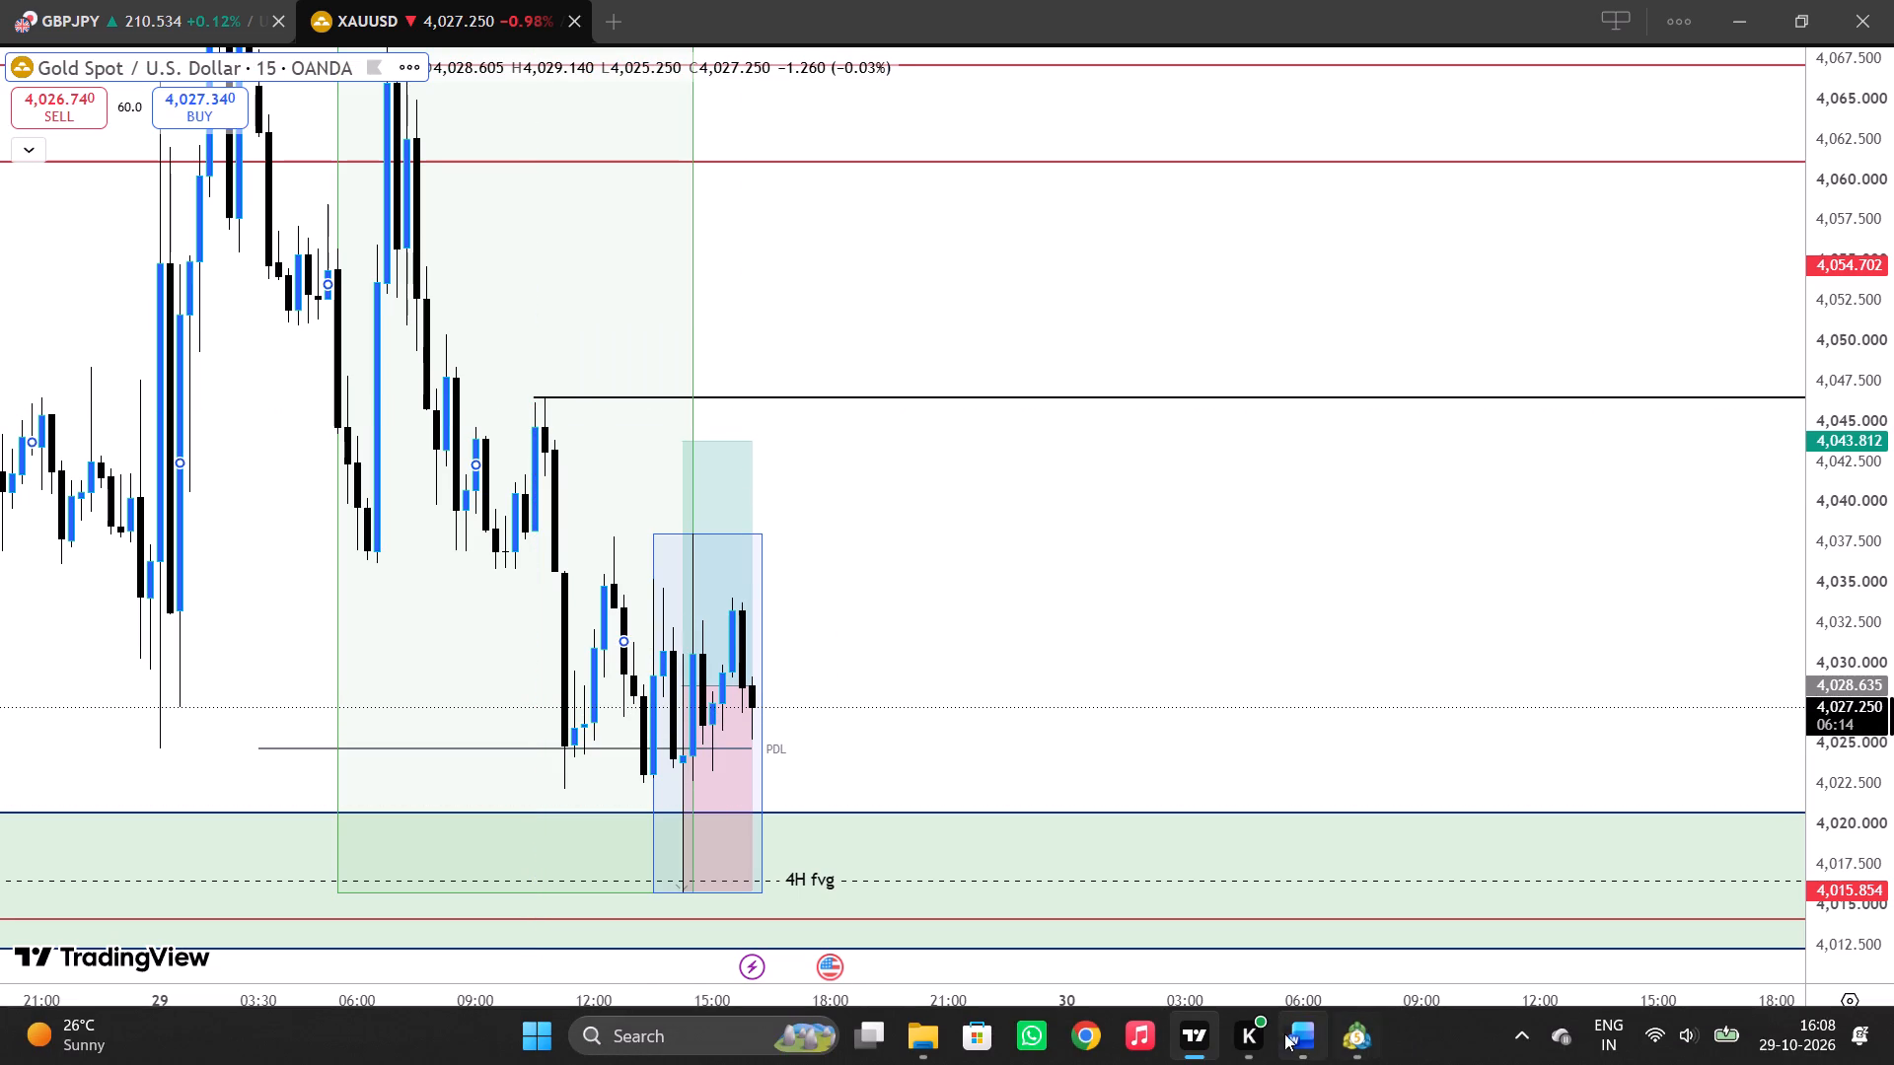
Switch to MetaTrader 5 and set the XAUUSD buy position's take profit at 4044.49, just below the earlier M15 swing high.
left_click(1336, 933)
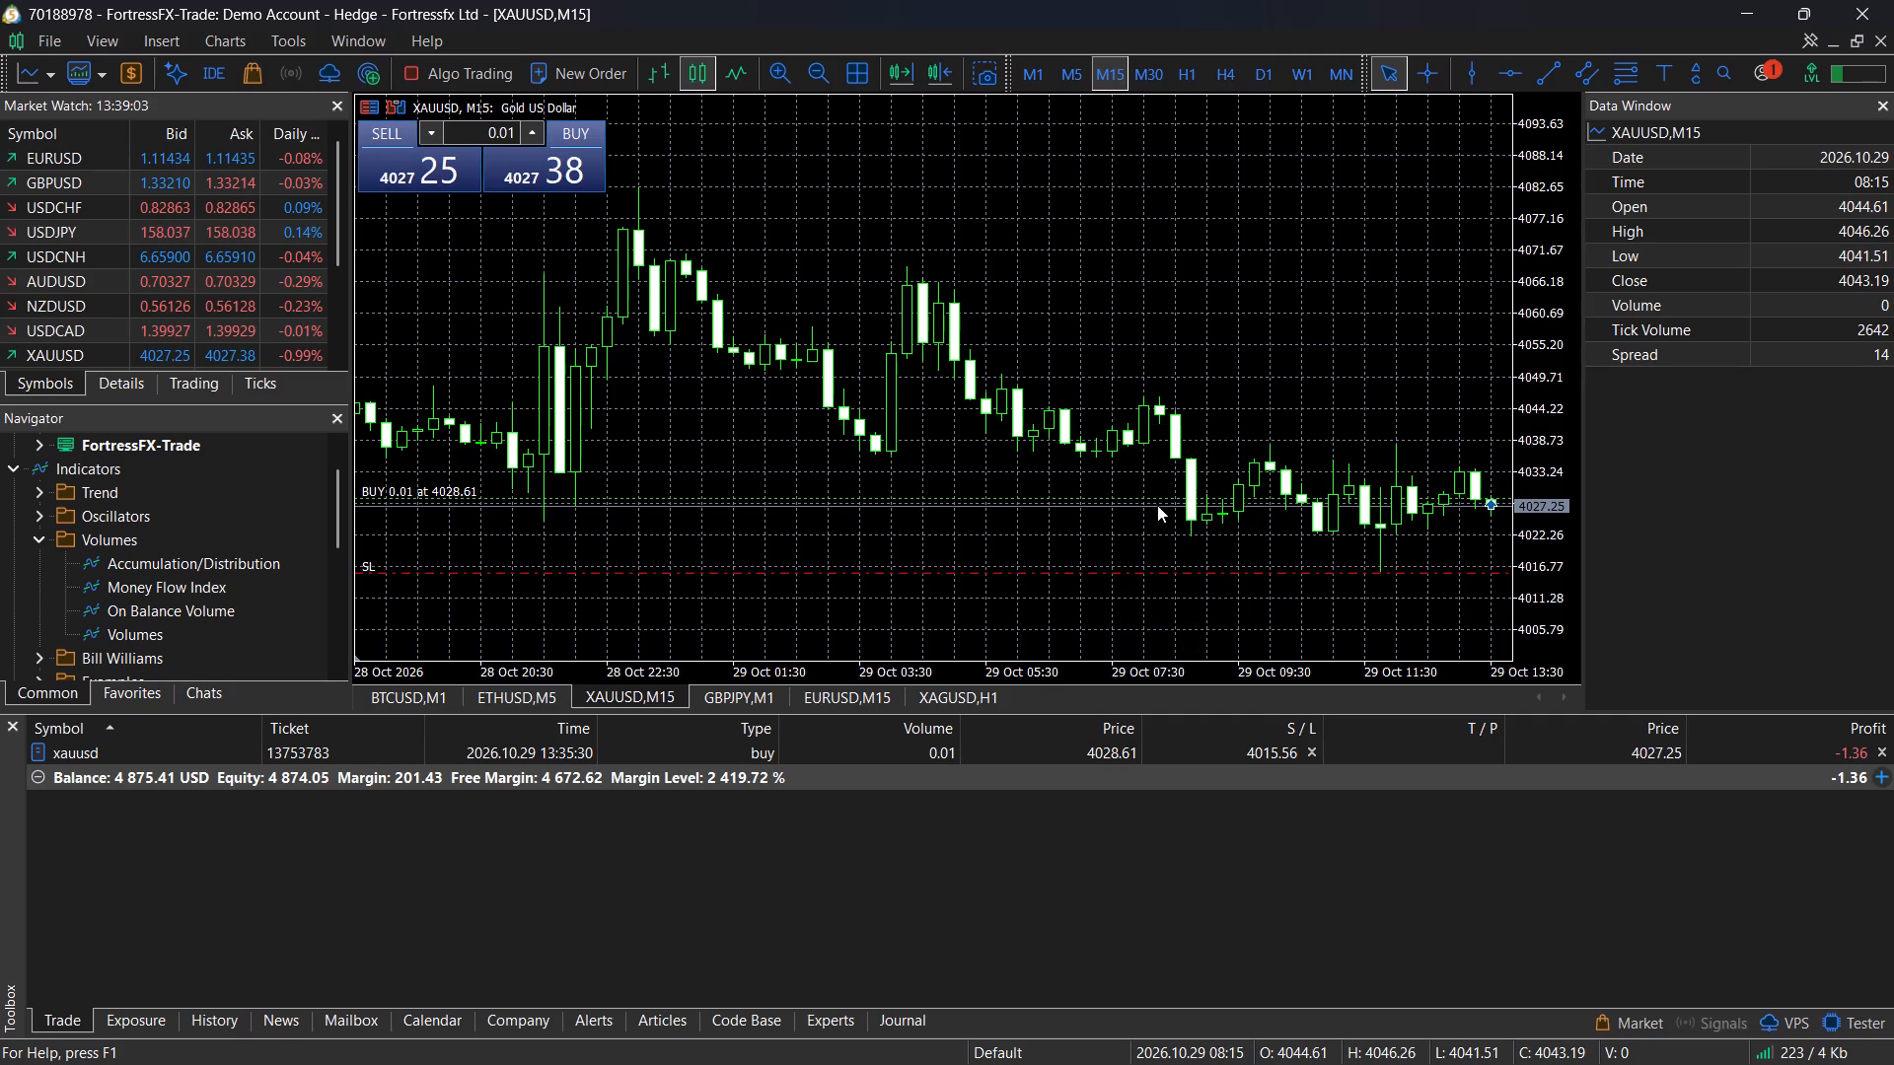
left_click_drag(1161, 498, 1191, 443)
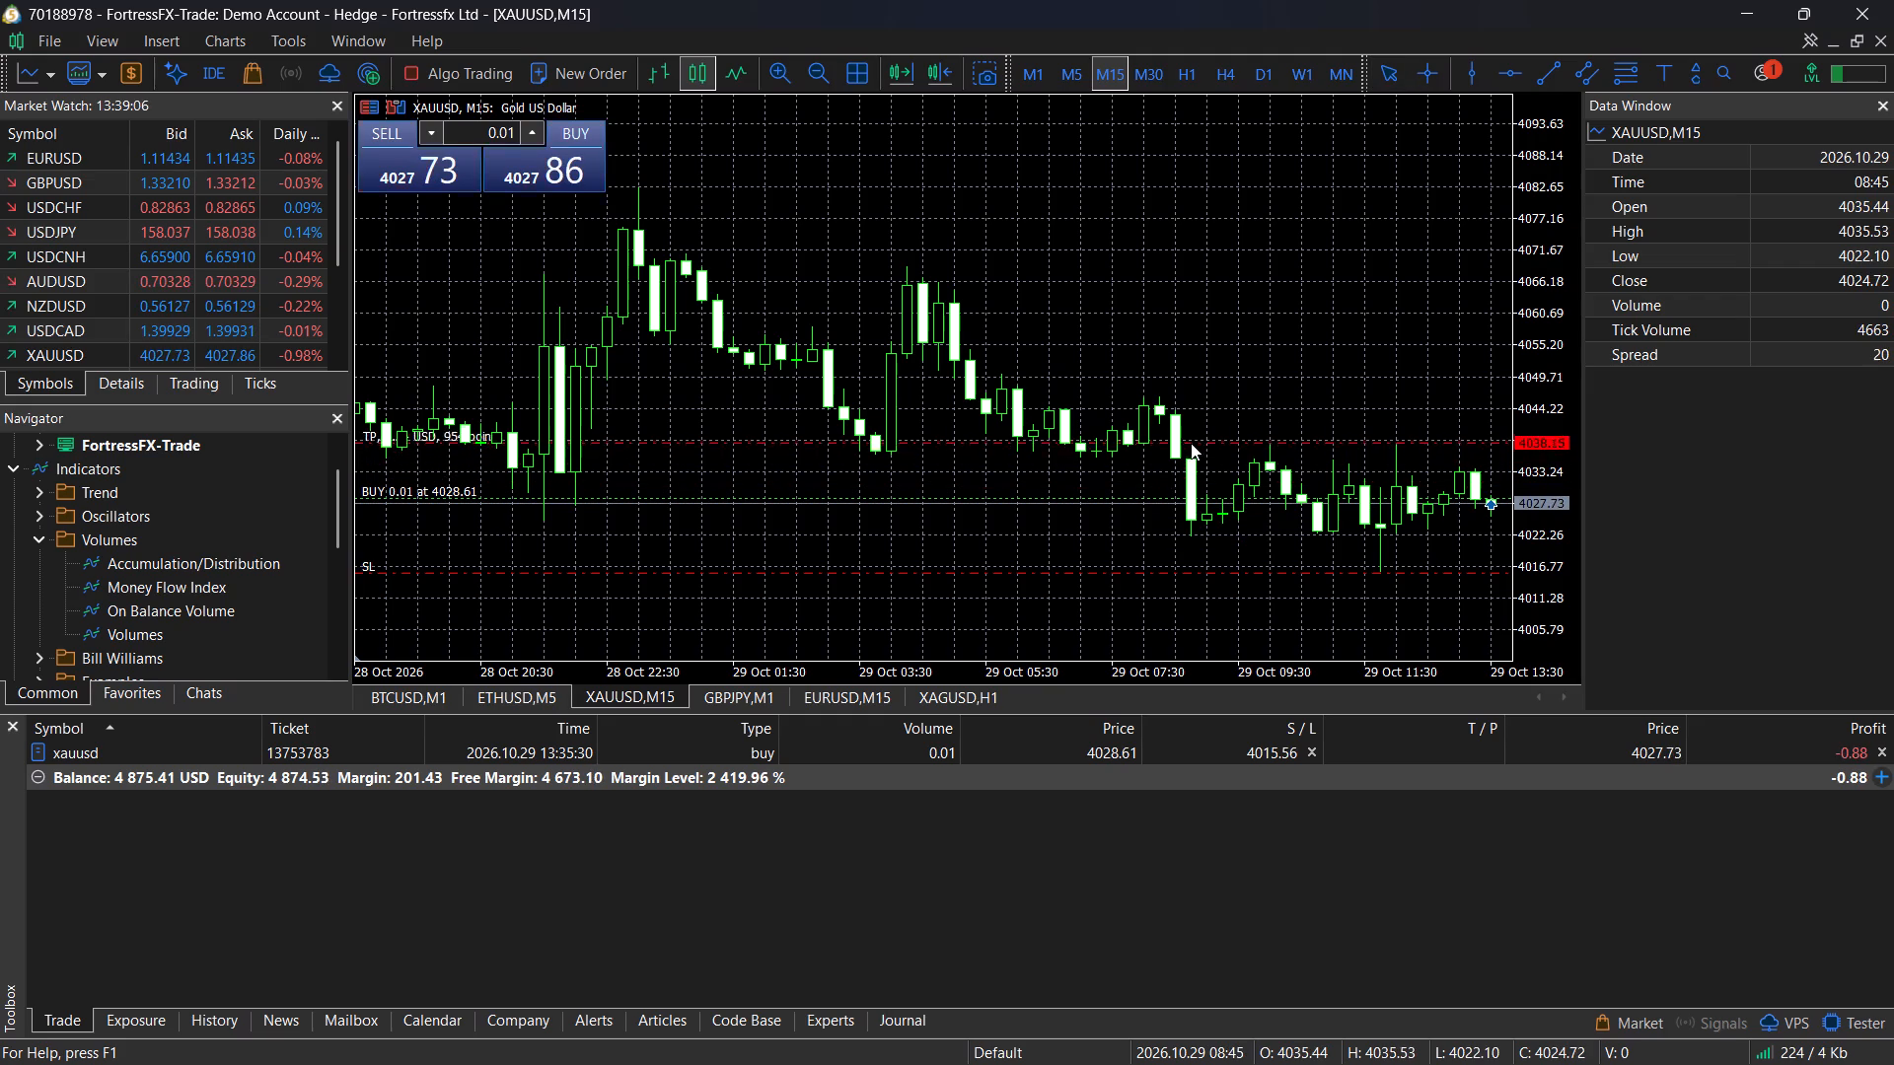
left_click_drag(1191, 443, 1206, 407)
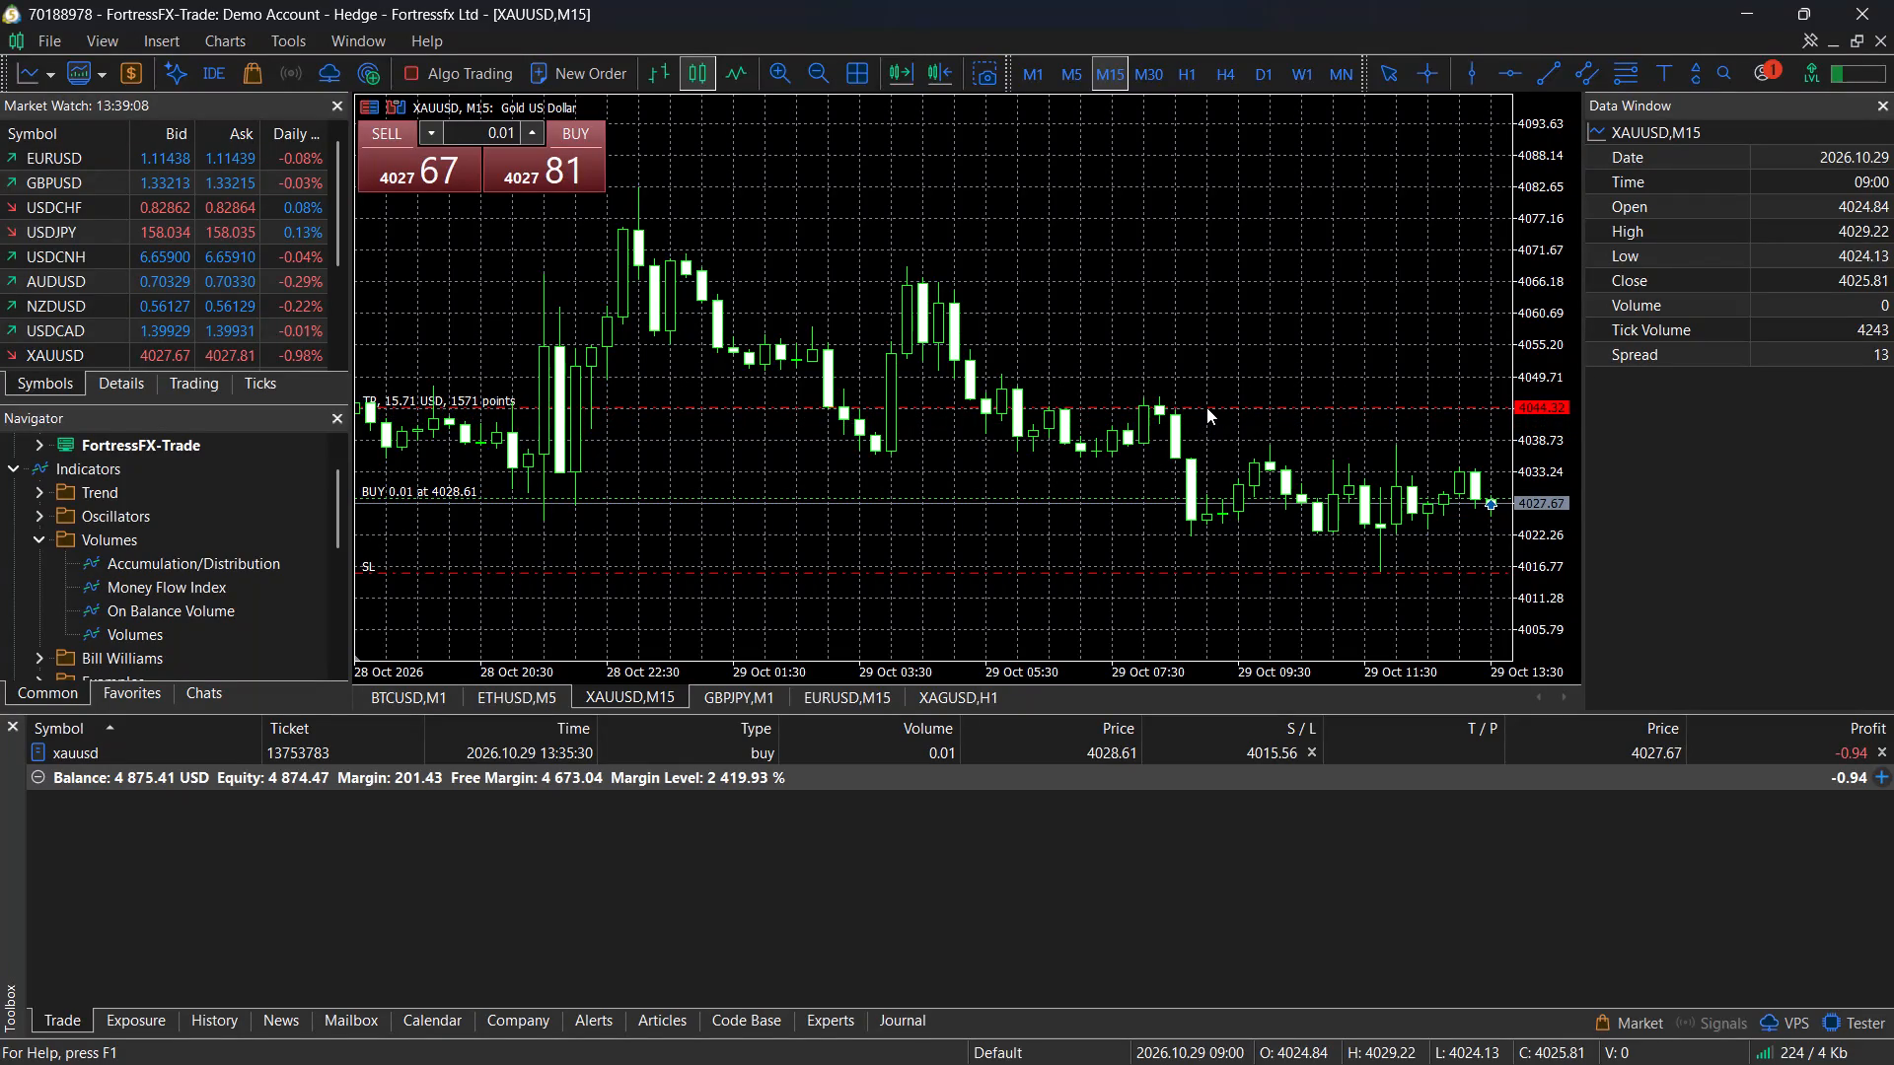
left_click_drag(1206, 407, 1207, 405)
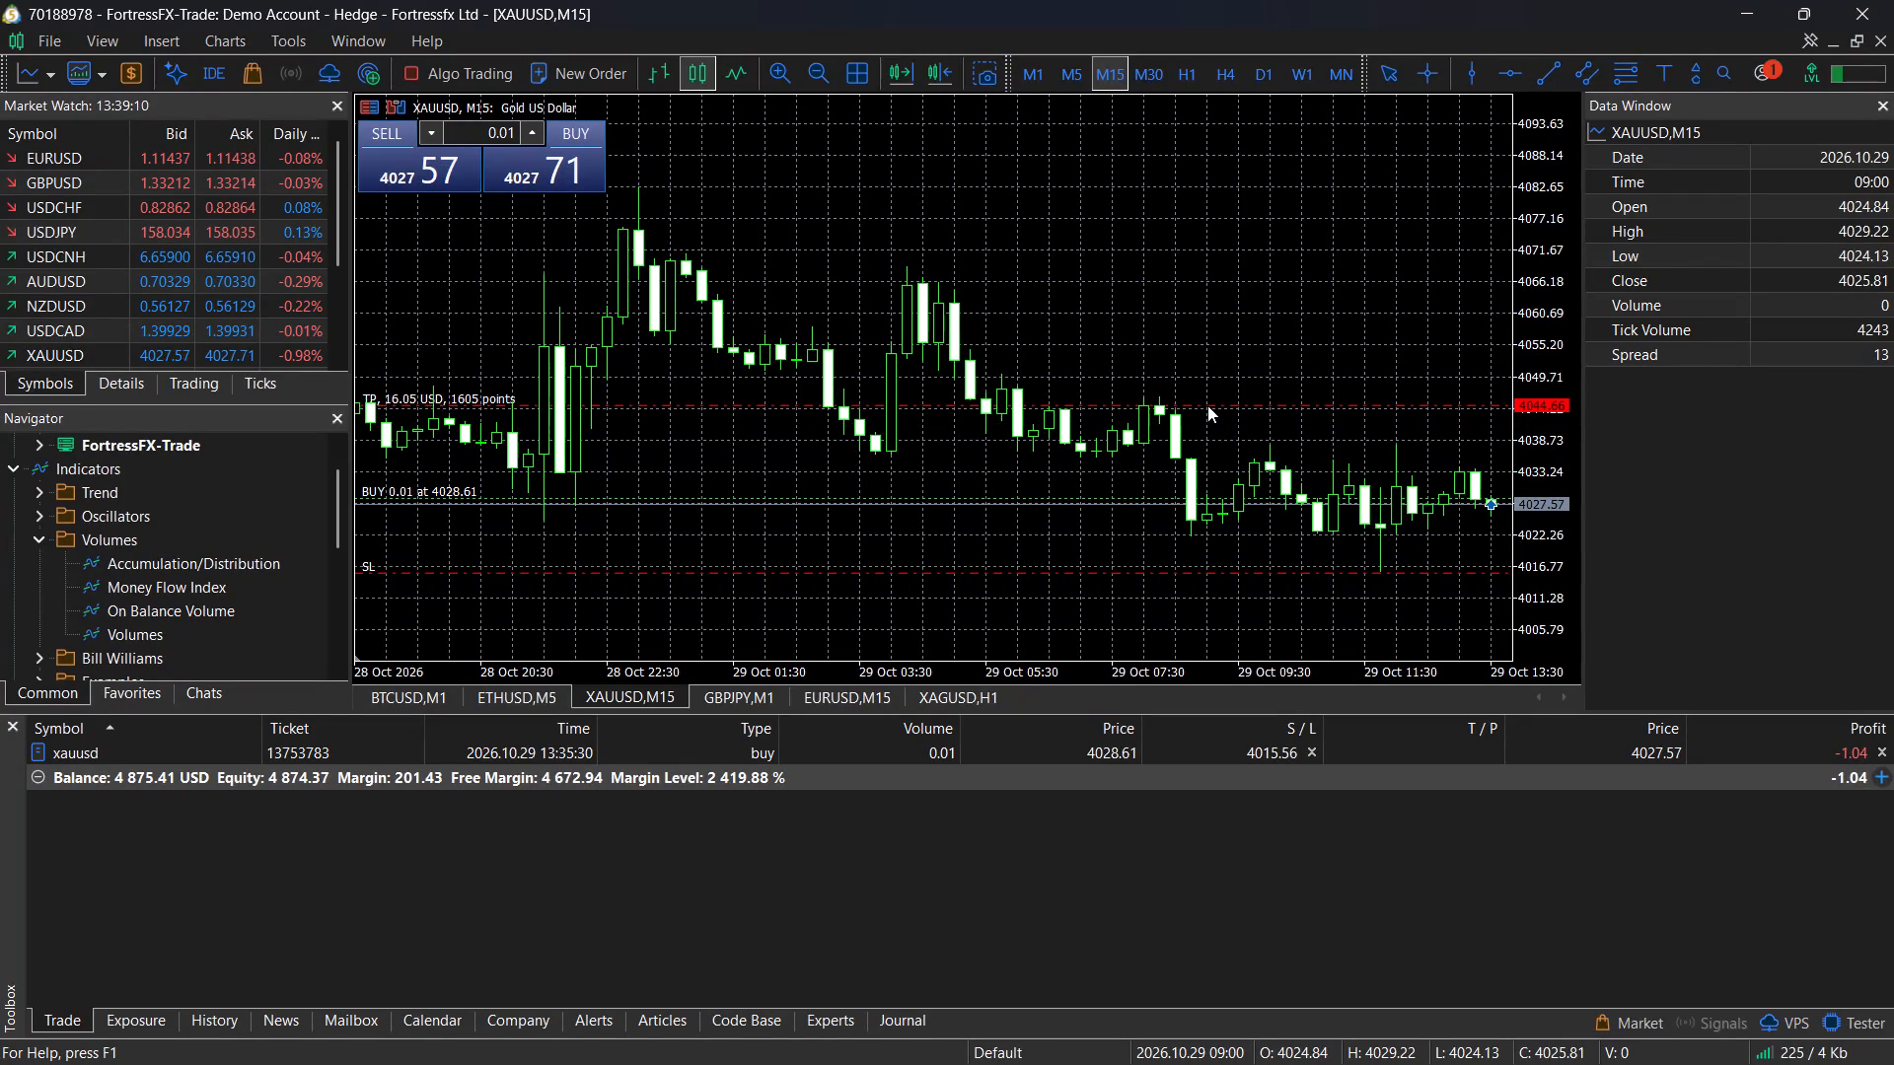
left_click_drag(1207, 405, 1207, 406)
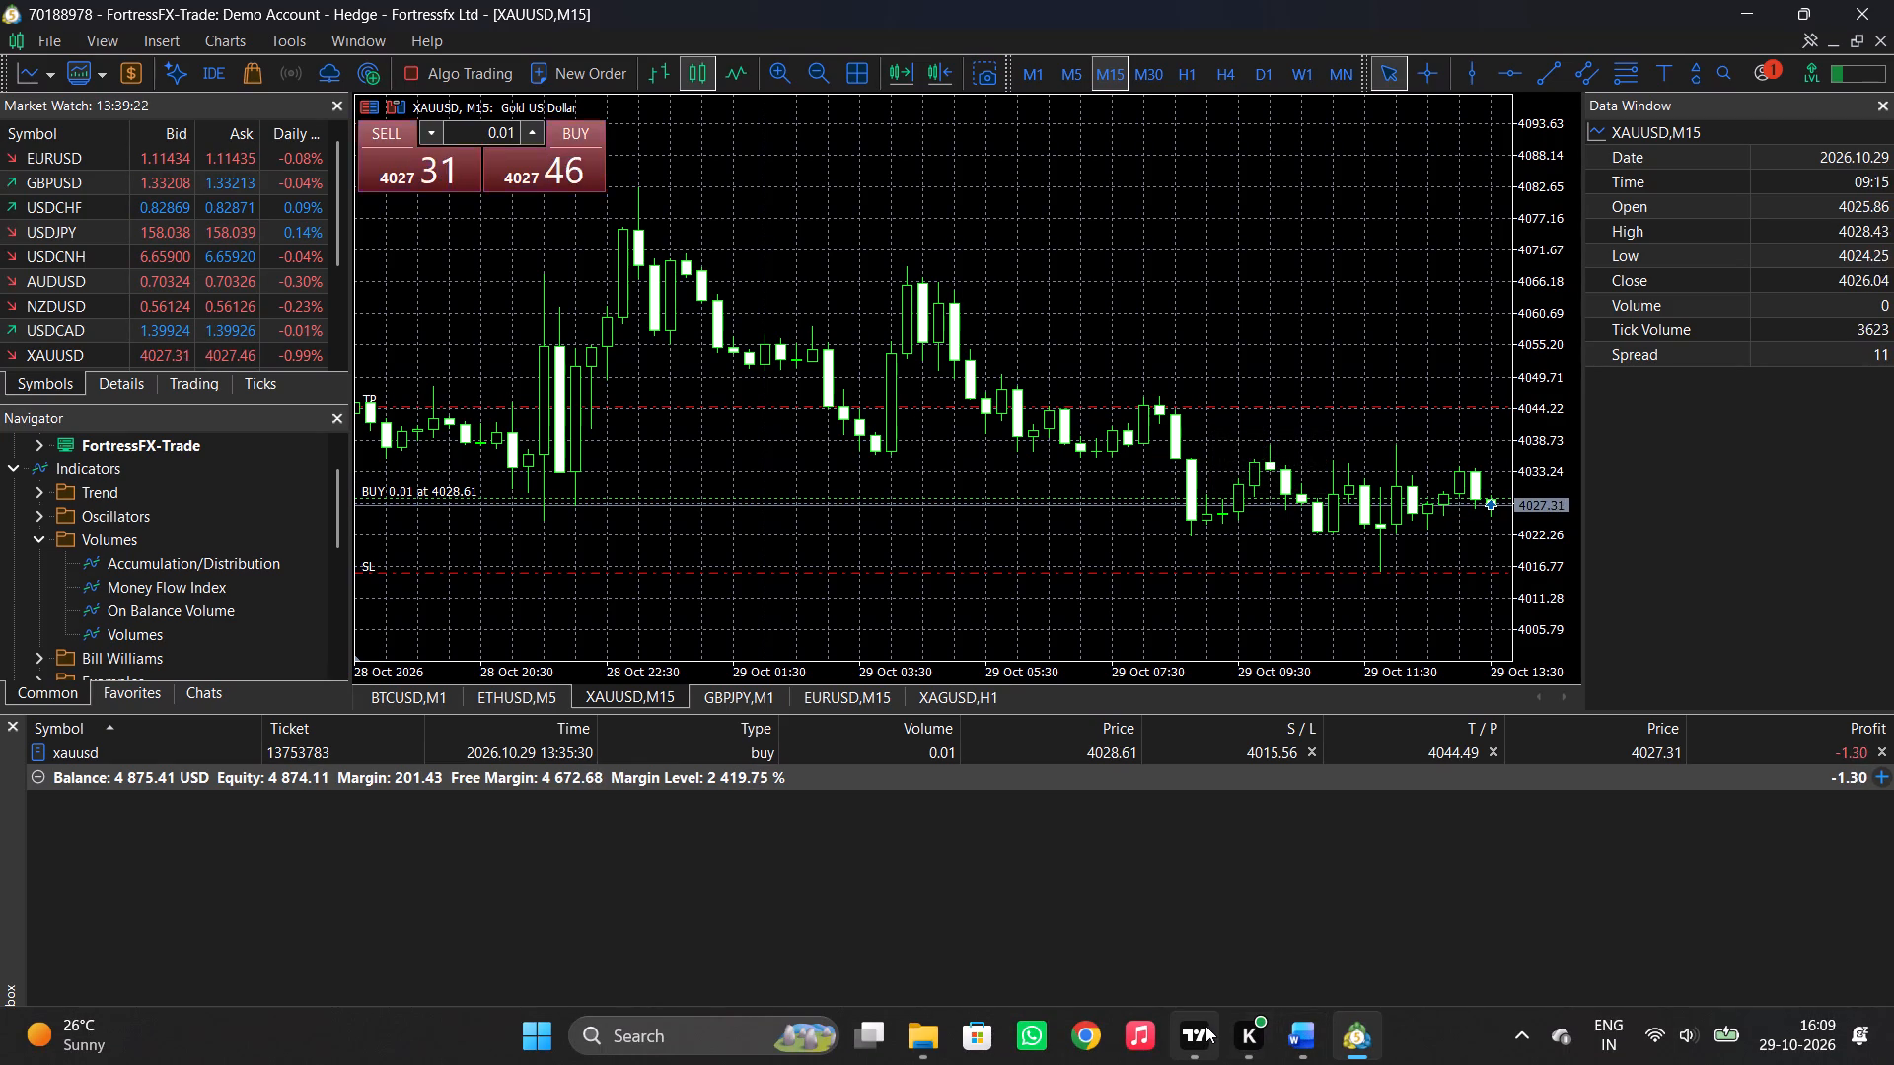
Switch to TradingView and raise the XAUUSD long position's target to 4,044.575, just below the black swing-high line.
left_click(1197, 910)
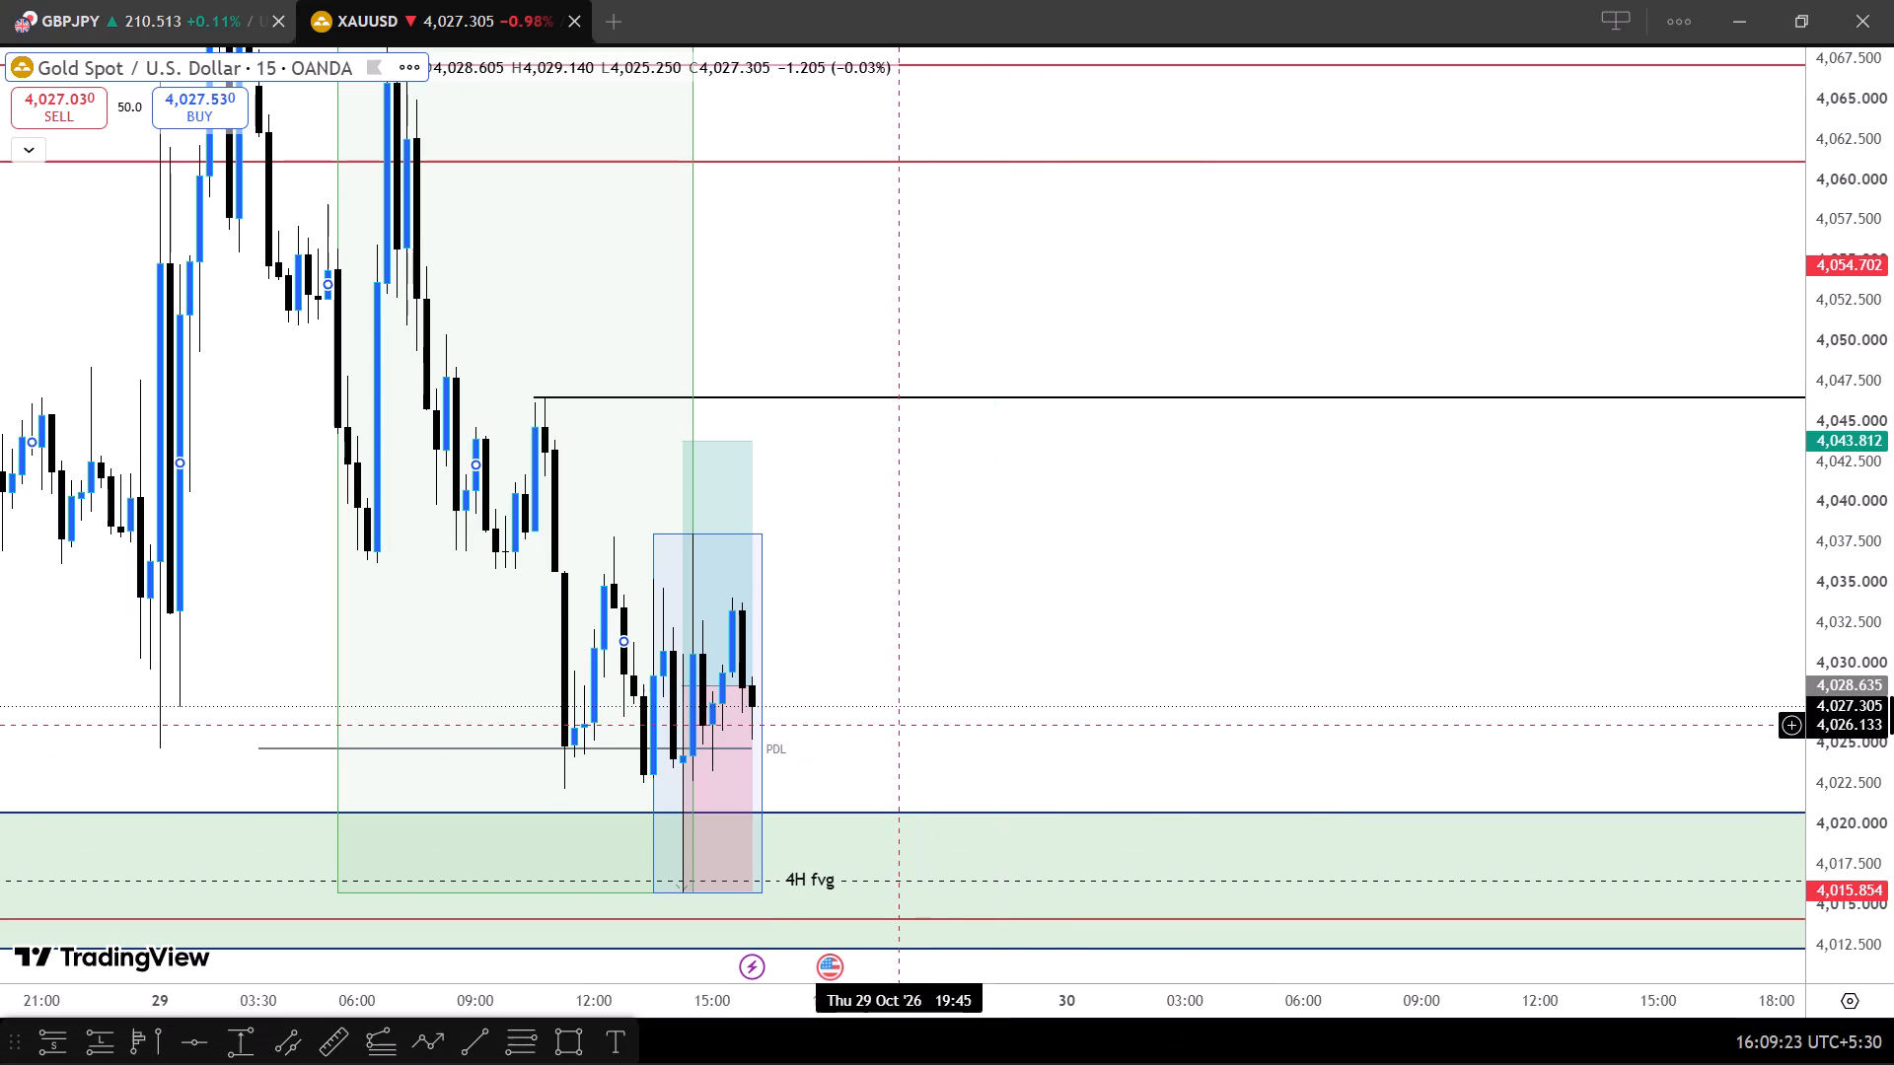
left_click_drag(685, 445, 685, 433)
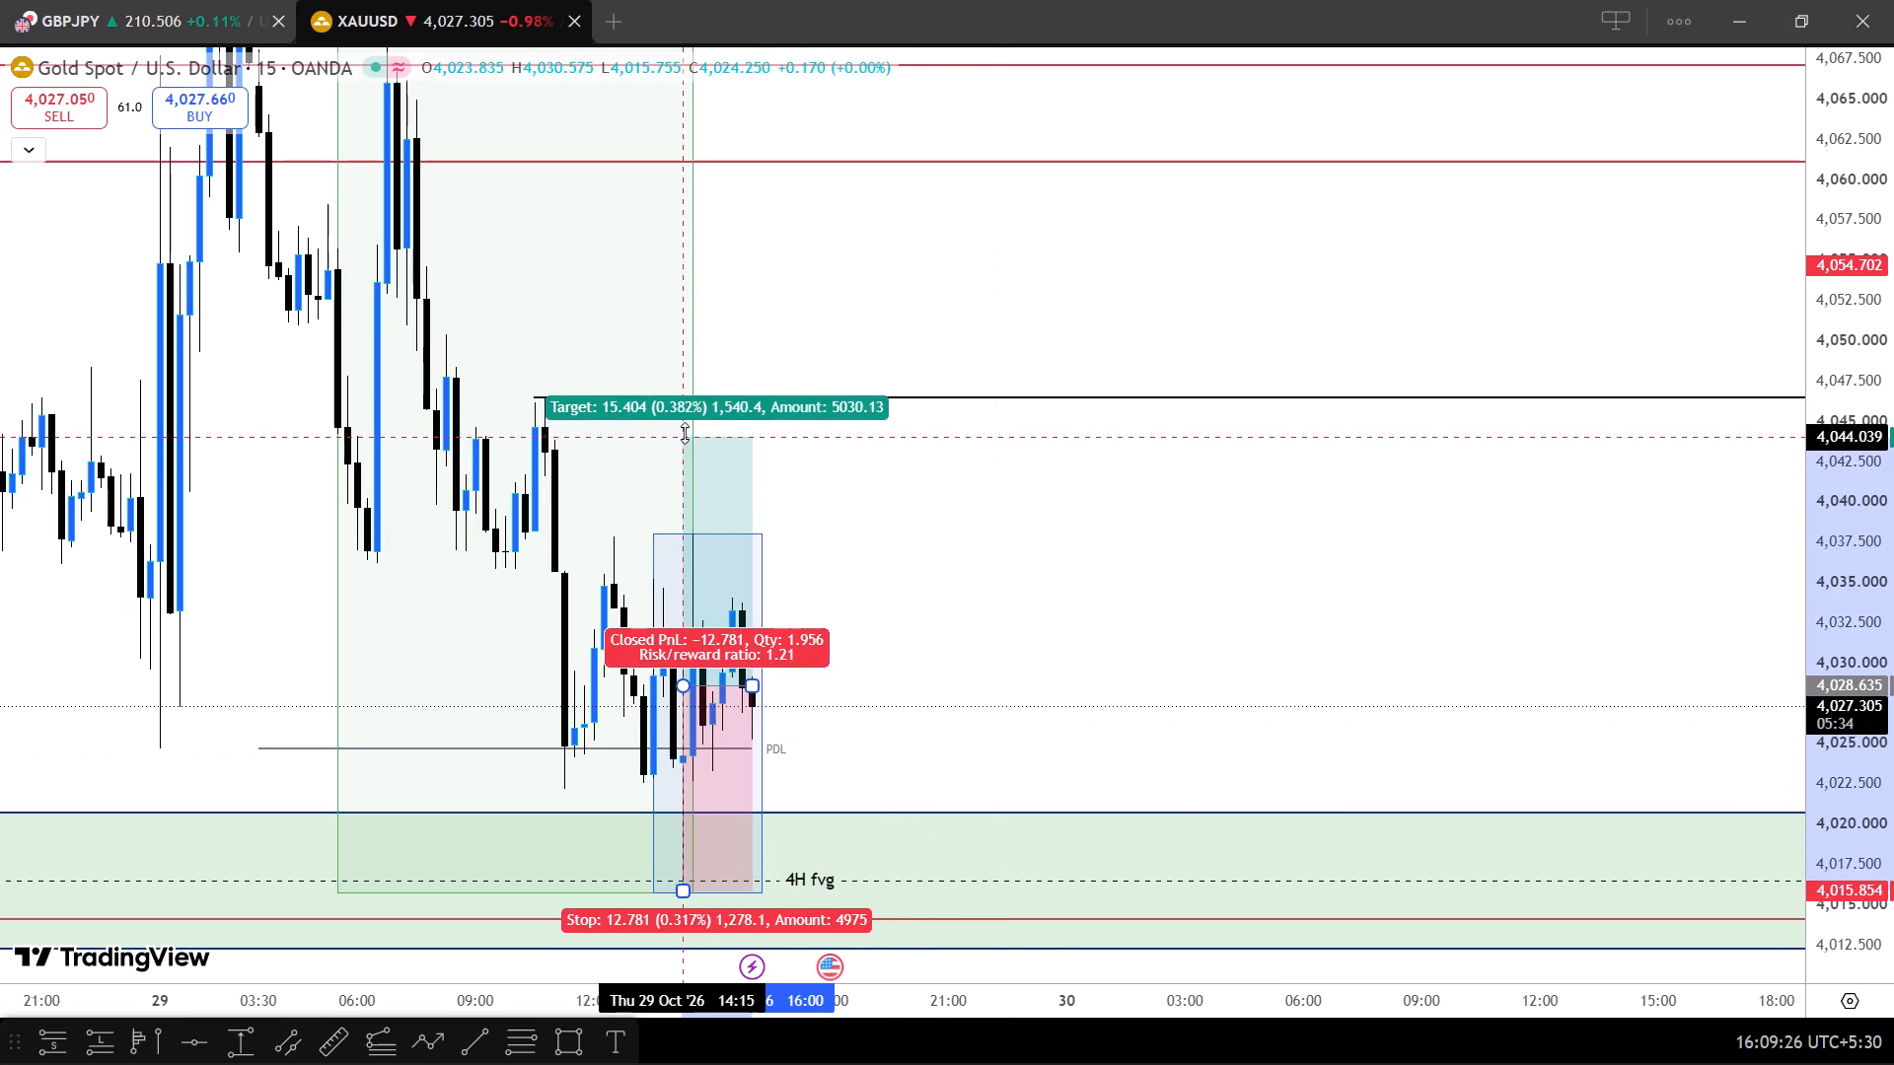
left_click_drag(685, 433, 686, 428)
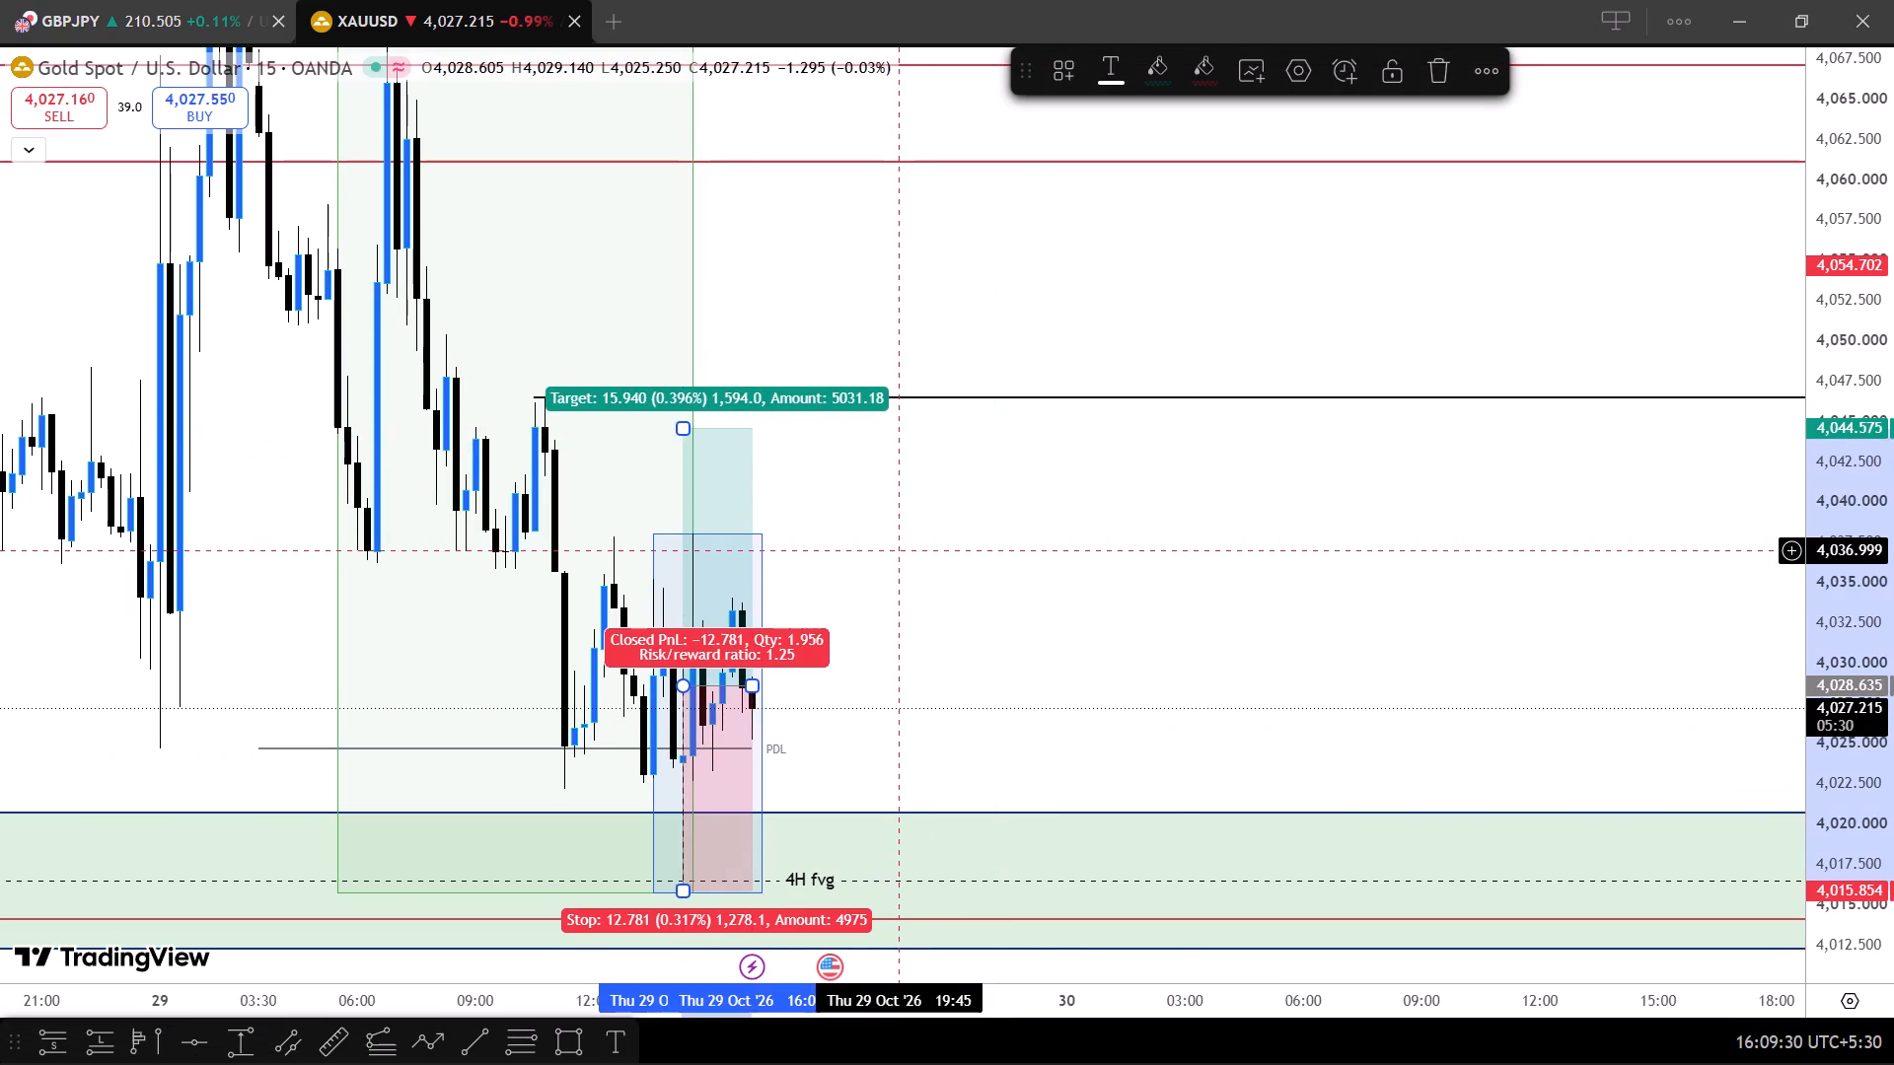
Switch to MetaTrader 5 and show the XAUUSD chart on M1 with automatic price scaling and auto scroll turned on.
left_click(897, 550)
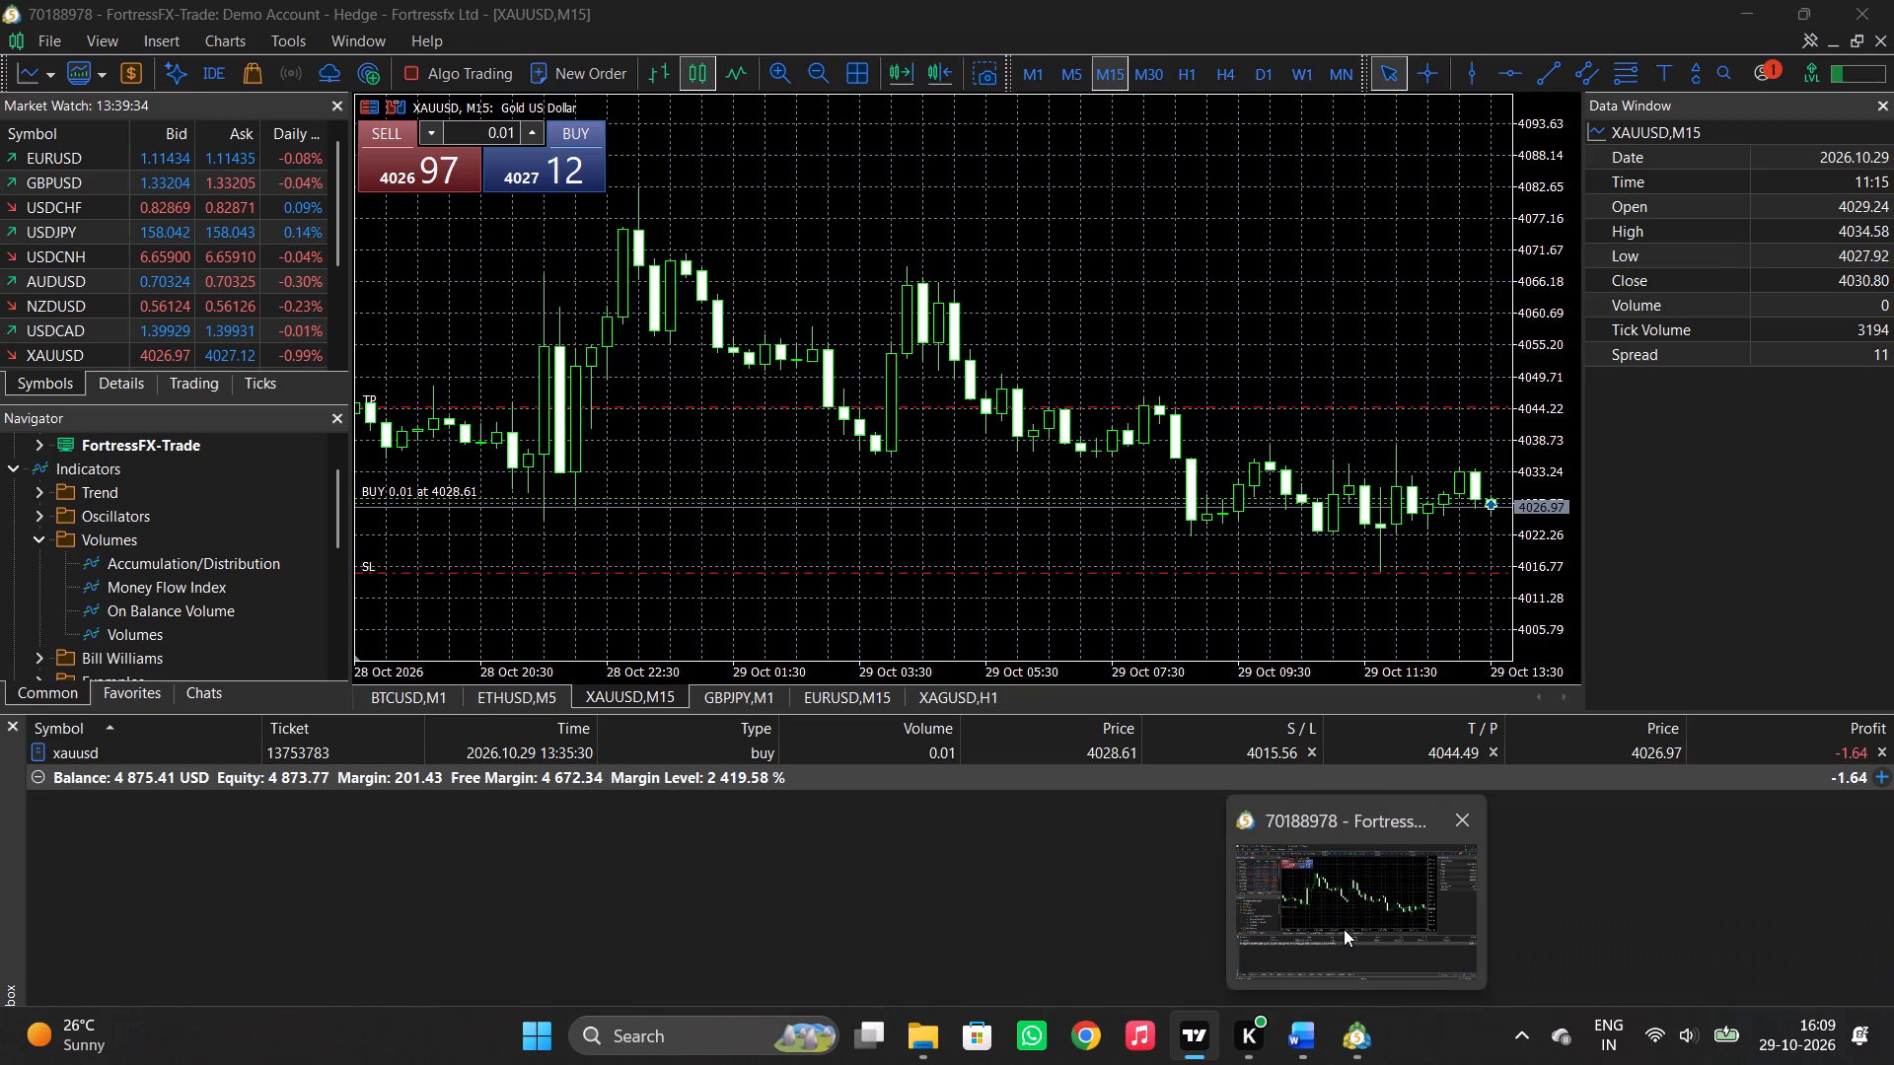
left_click(1344, 929)
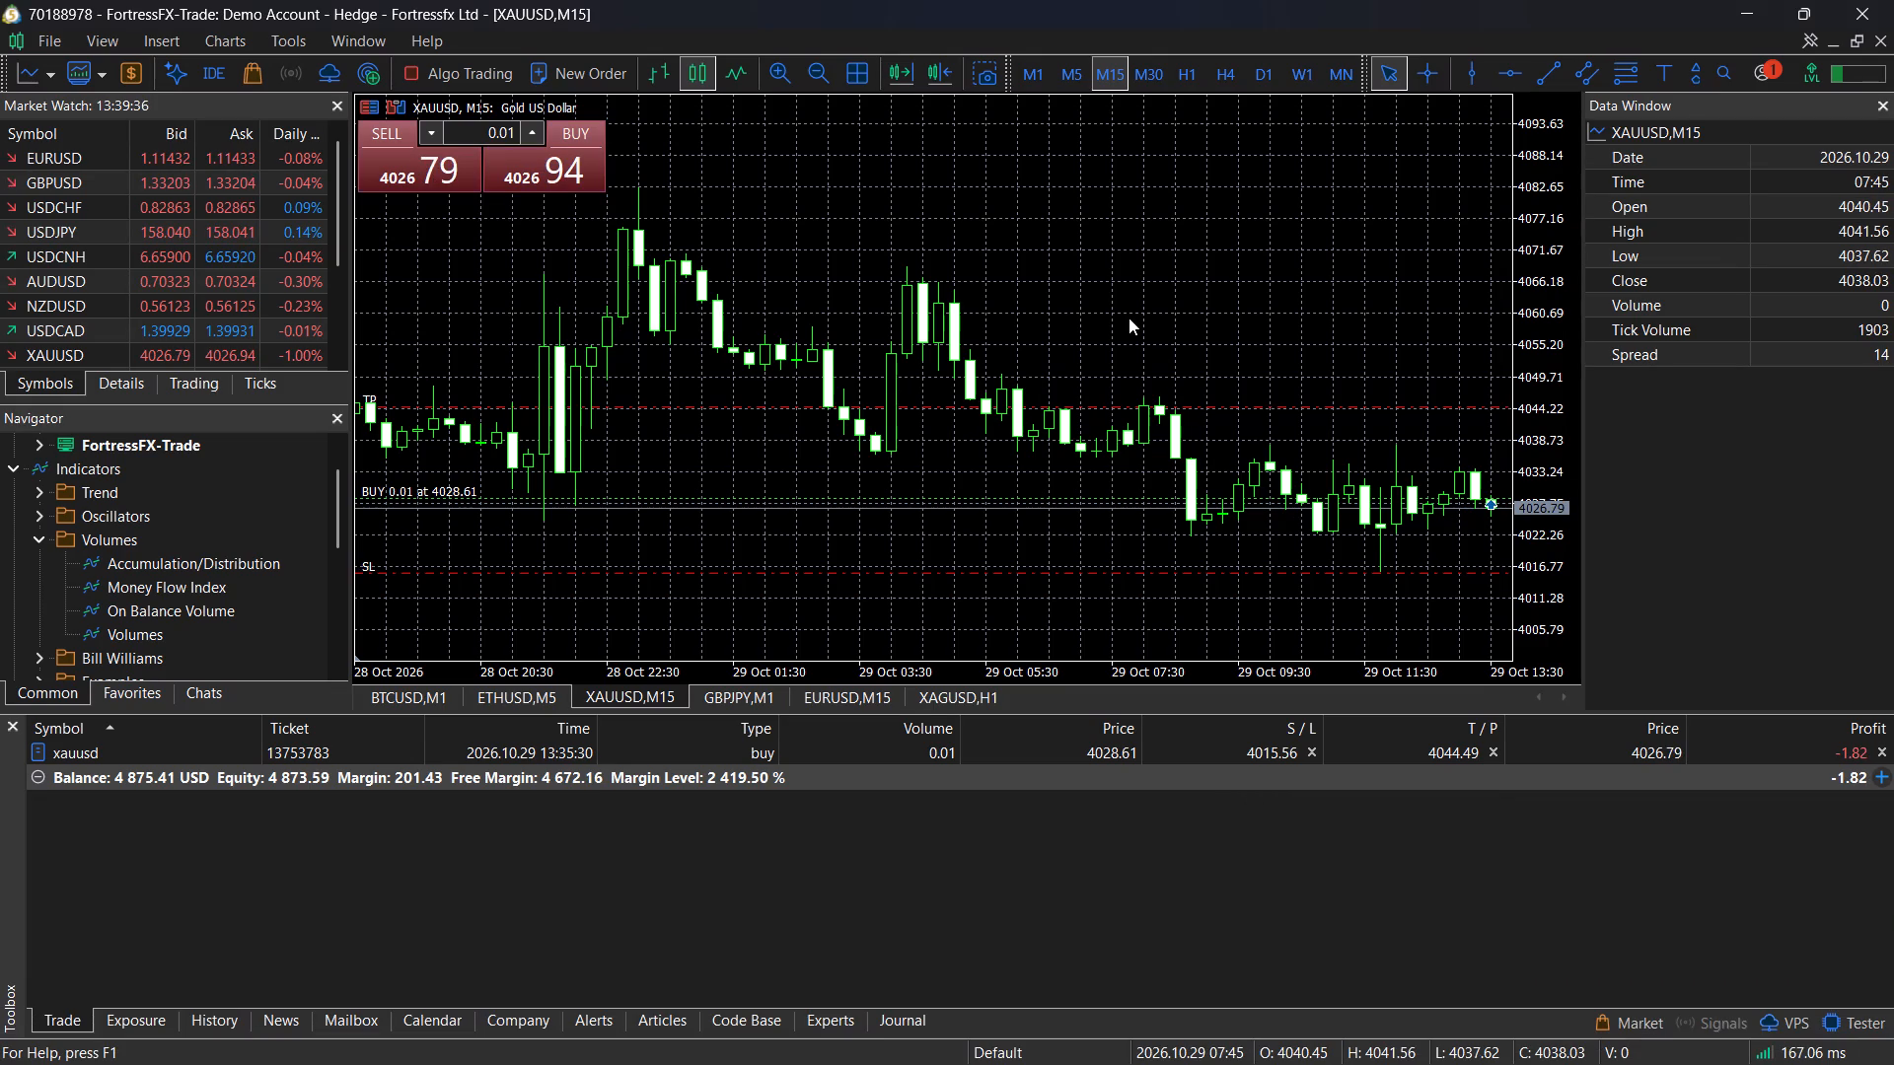
left_click_drag(1129, 318, 1013, 317)
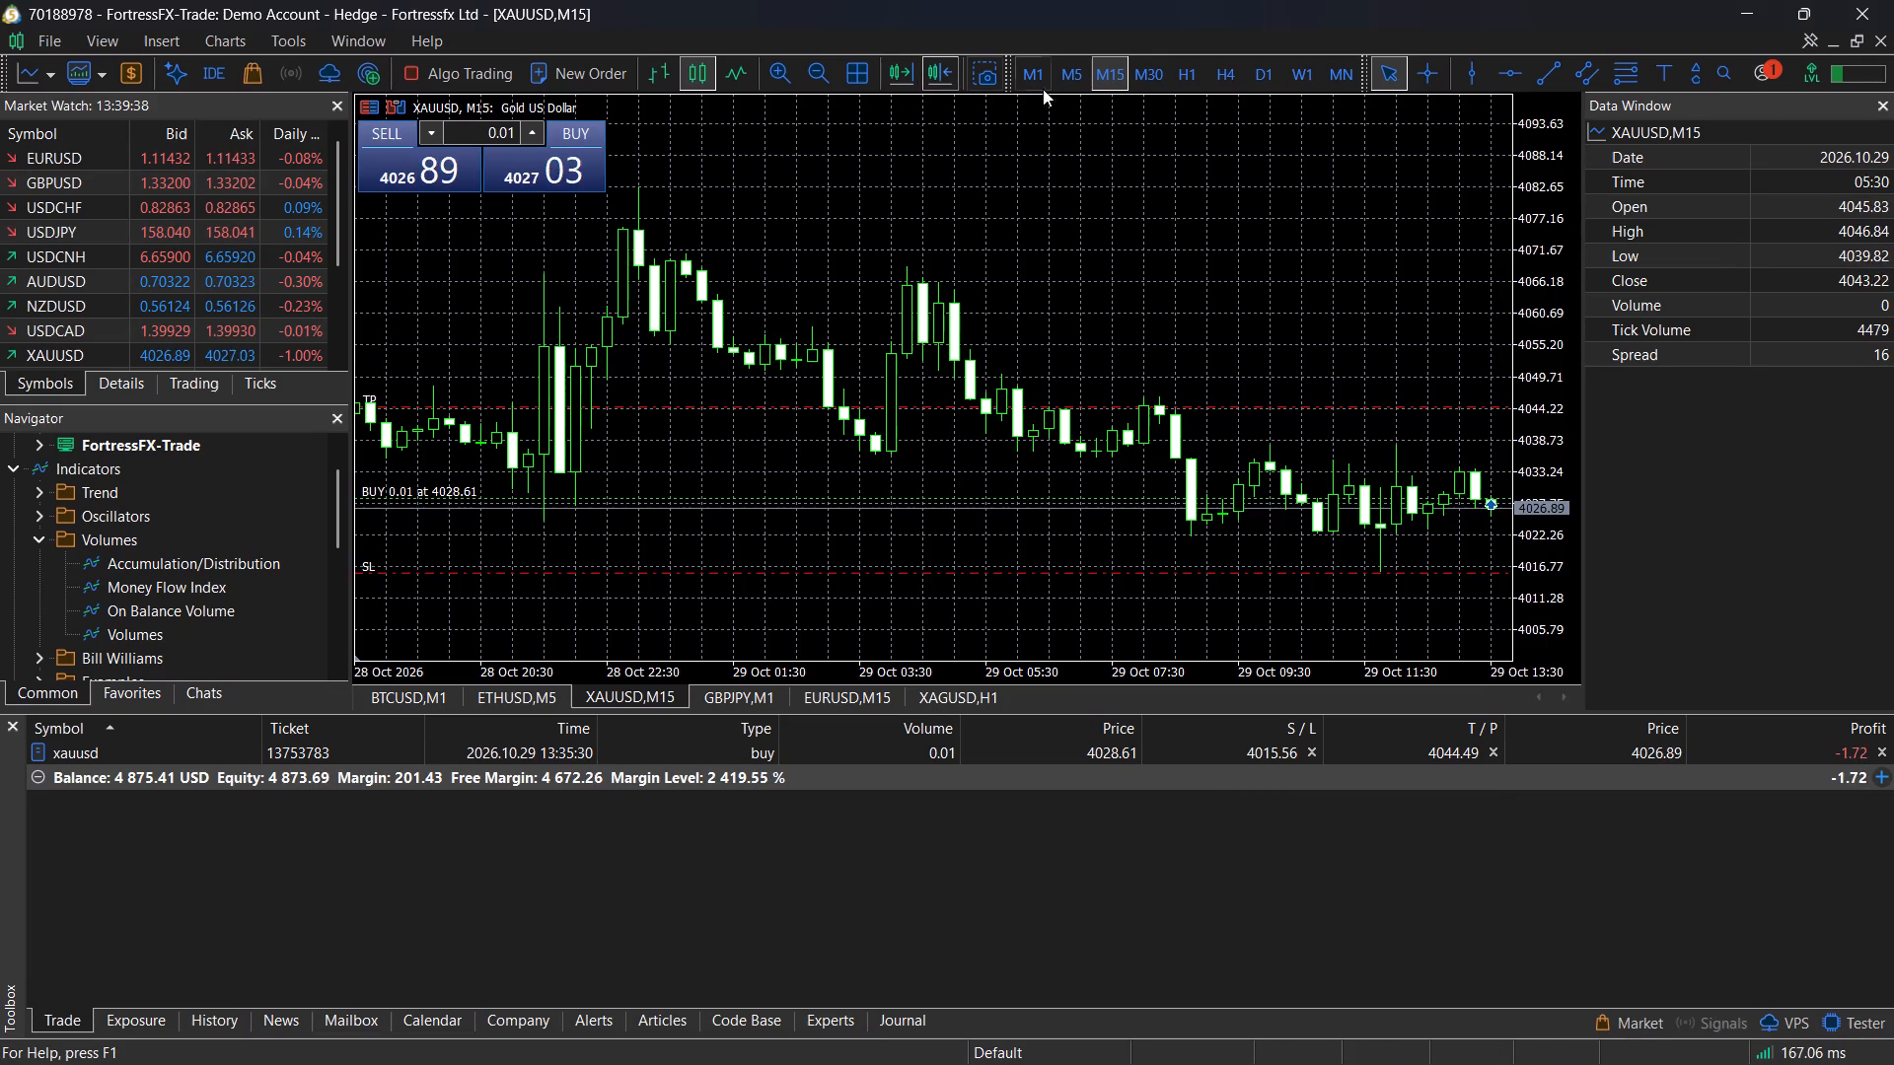
double_click(1568, 330)
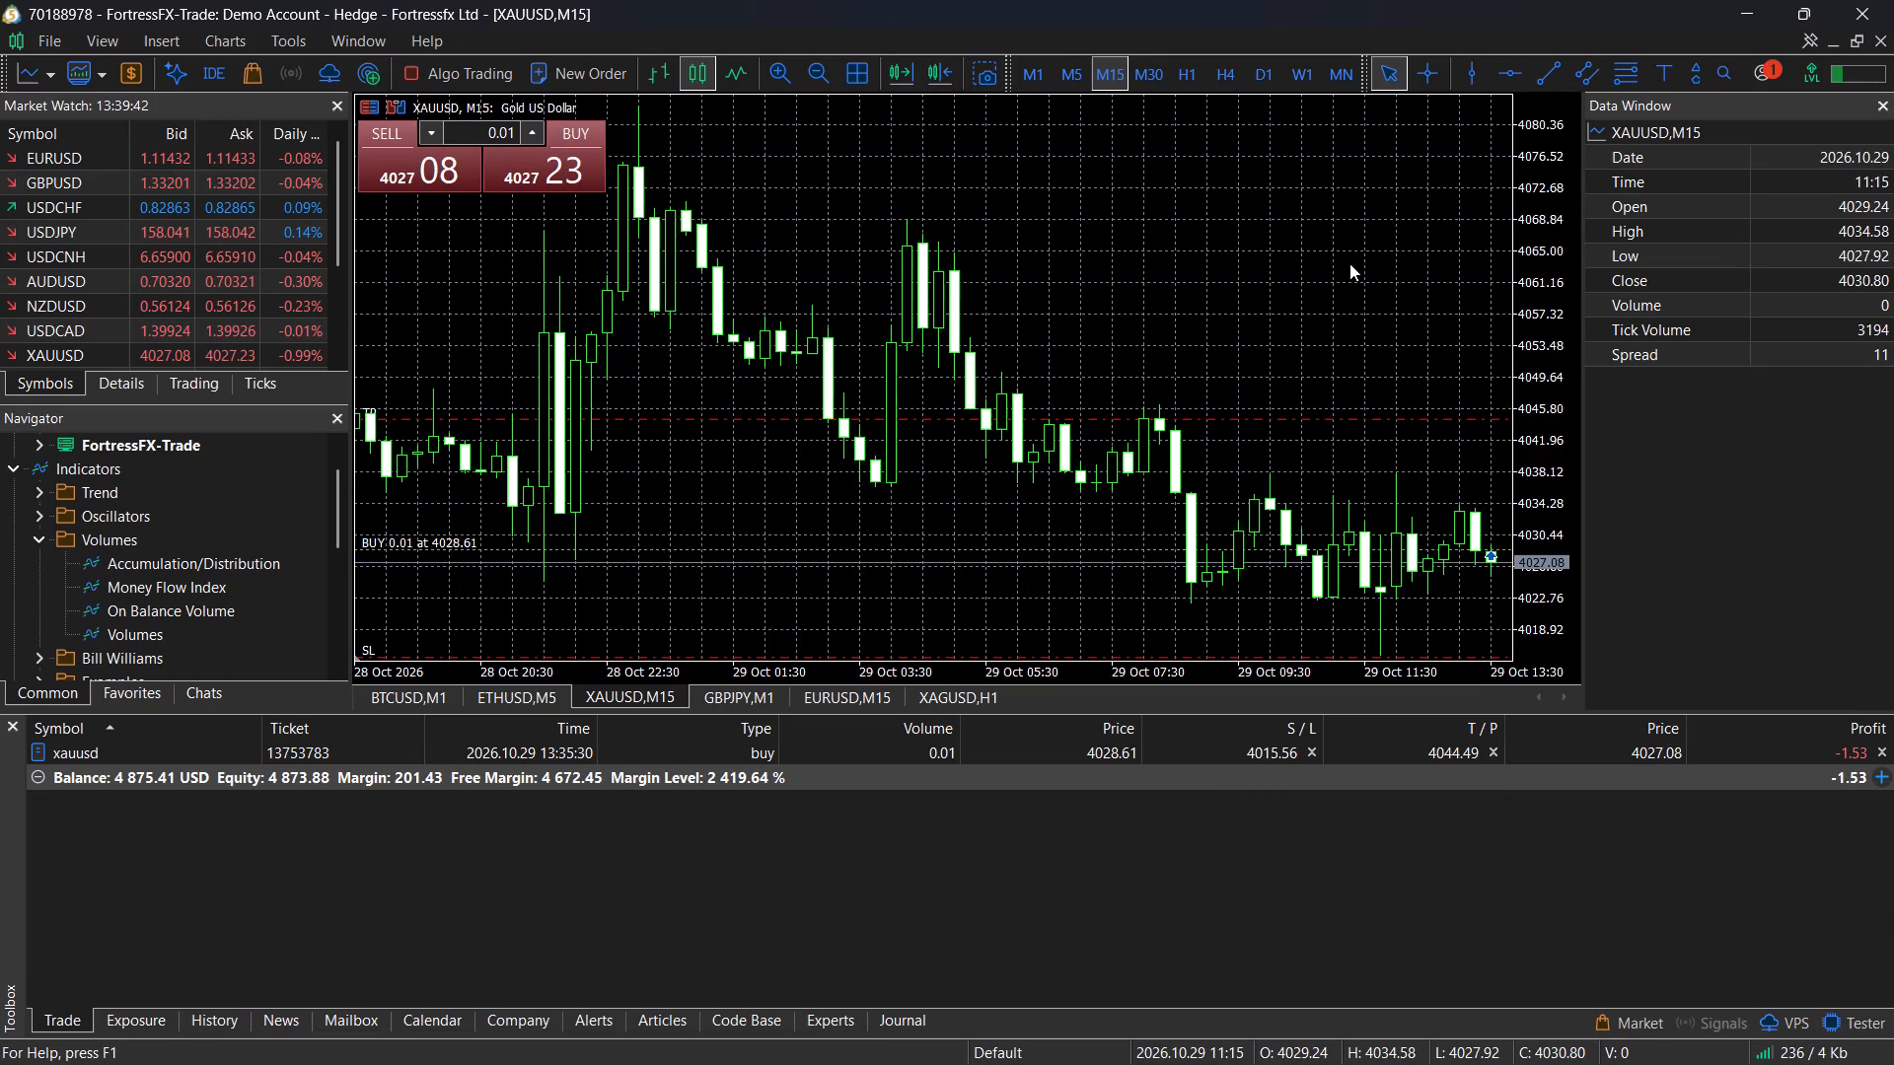
left_click(1025, 73)
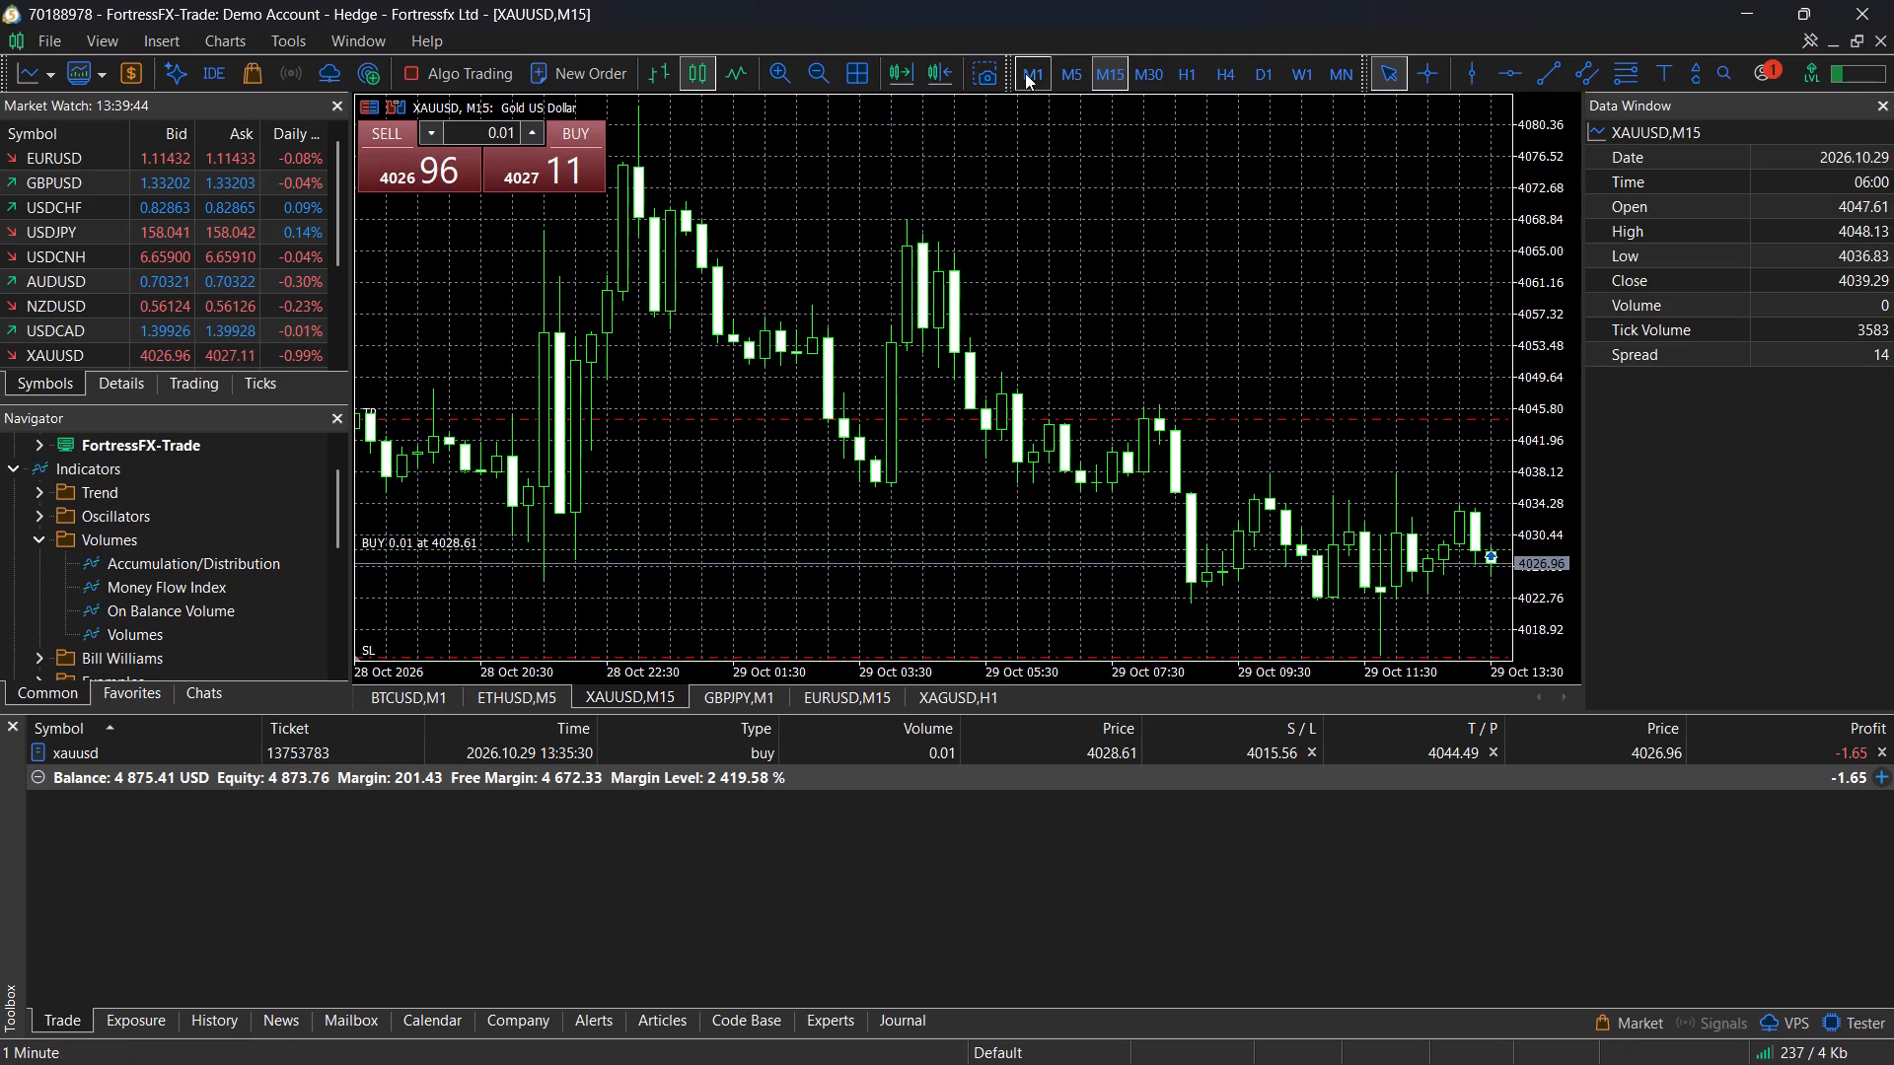
left_click(909, 68)
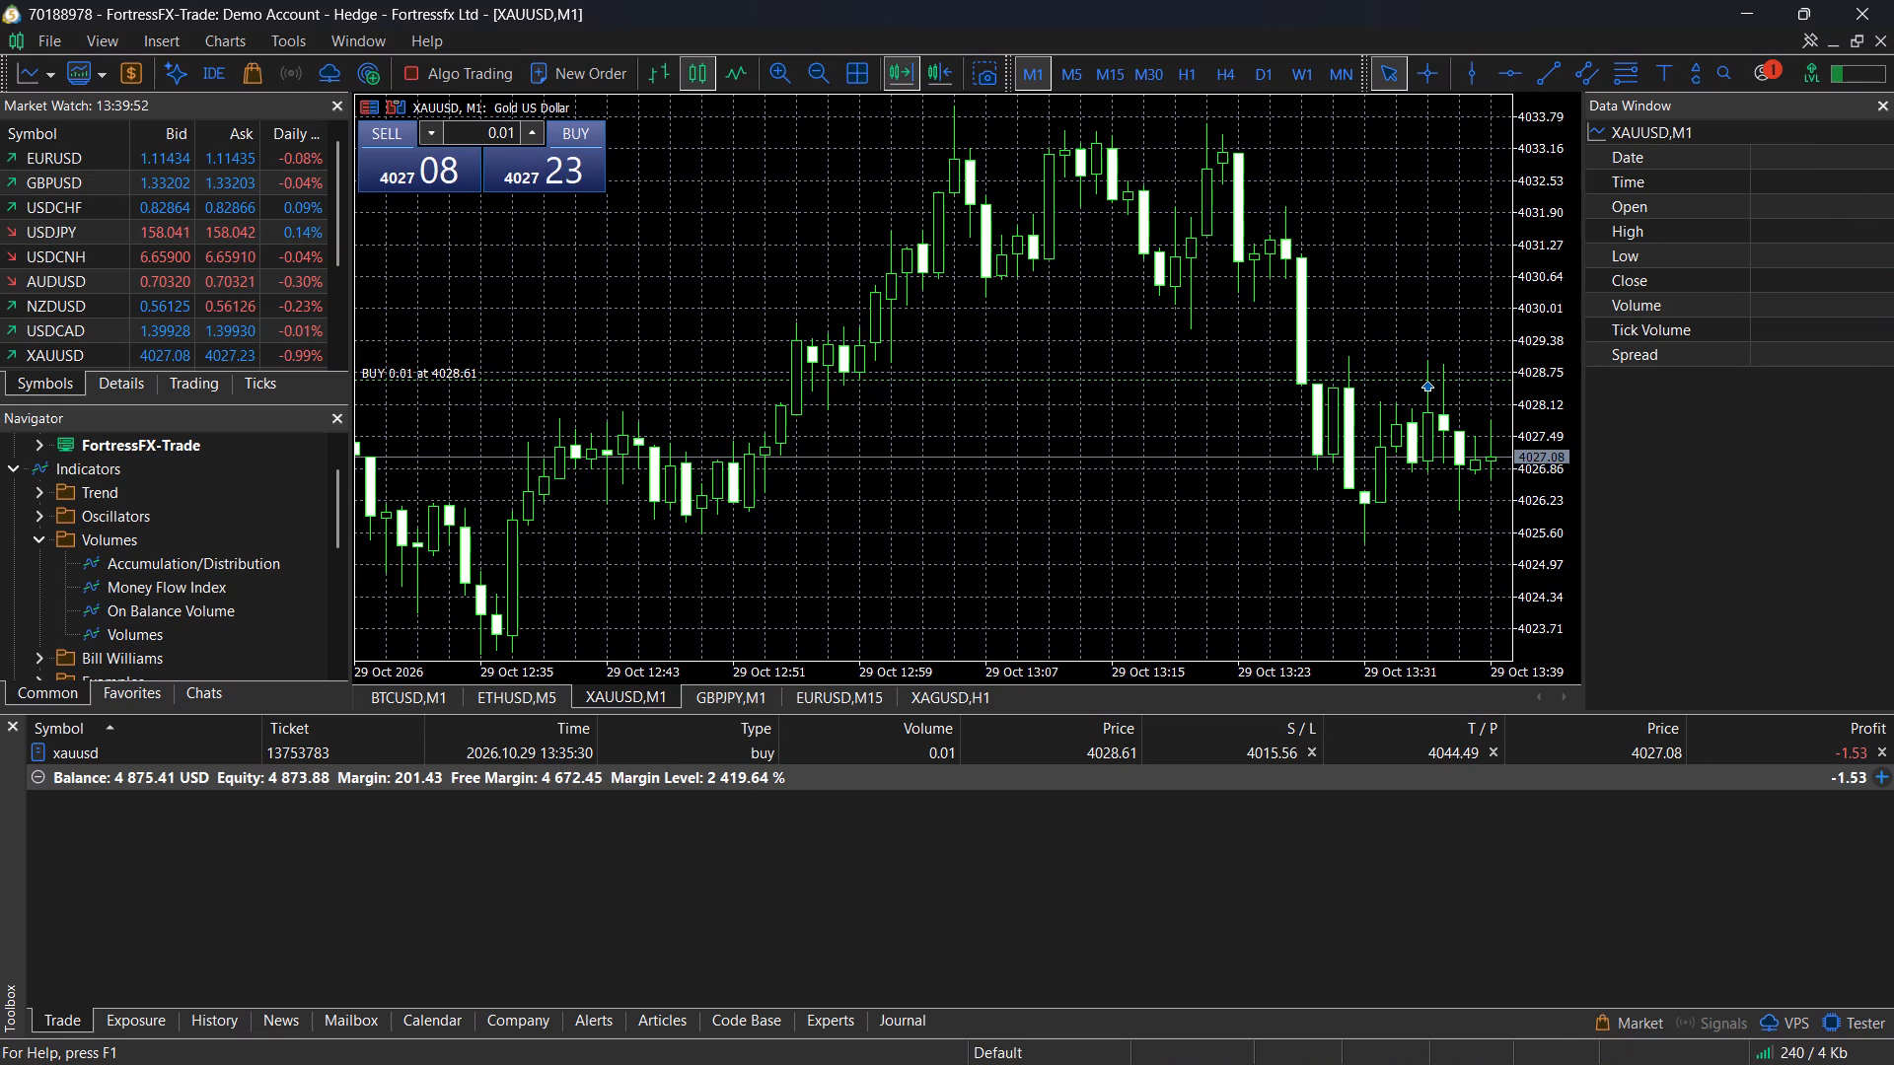
Compress the M1 price scale to view the buy position's stop loss and take profit lines, and restore automatic scaling.
left_click_drag(1533, 195, 1542, 312)
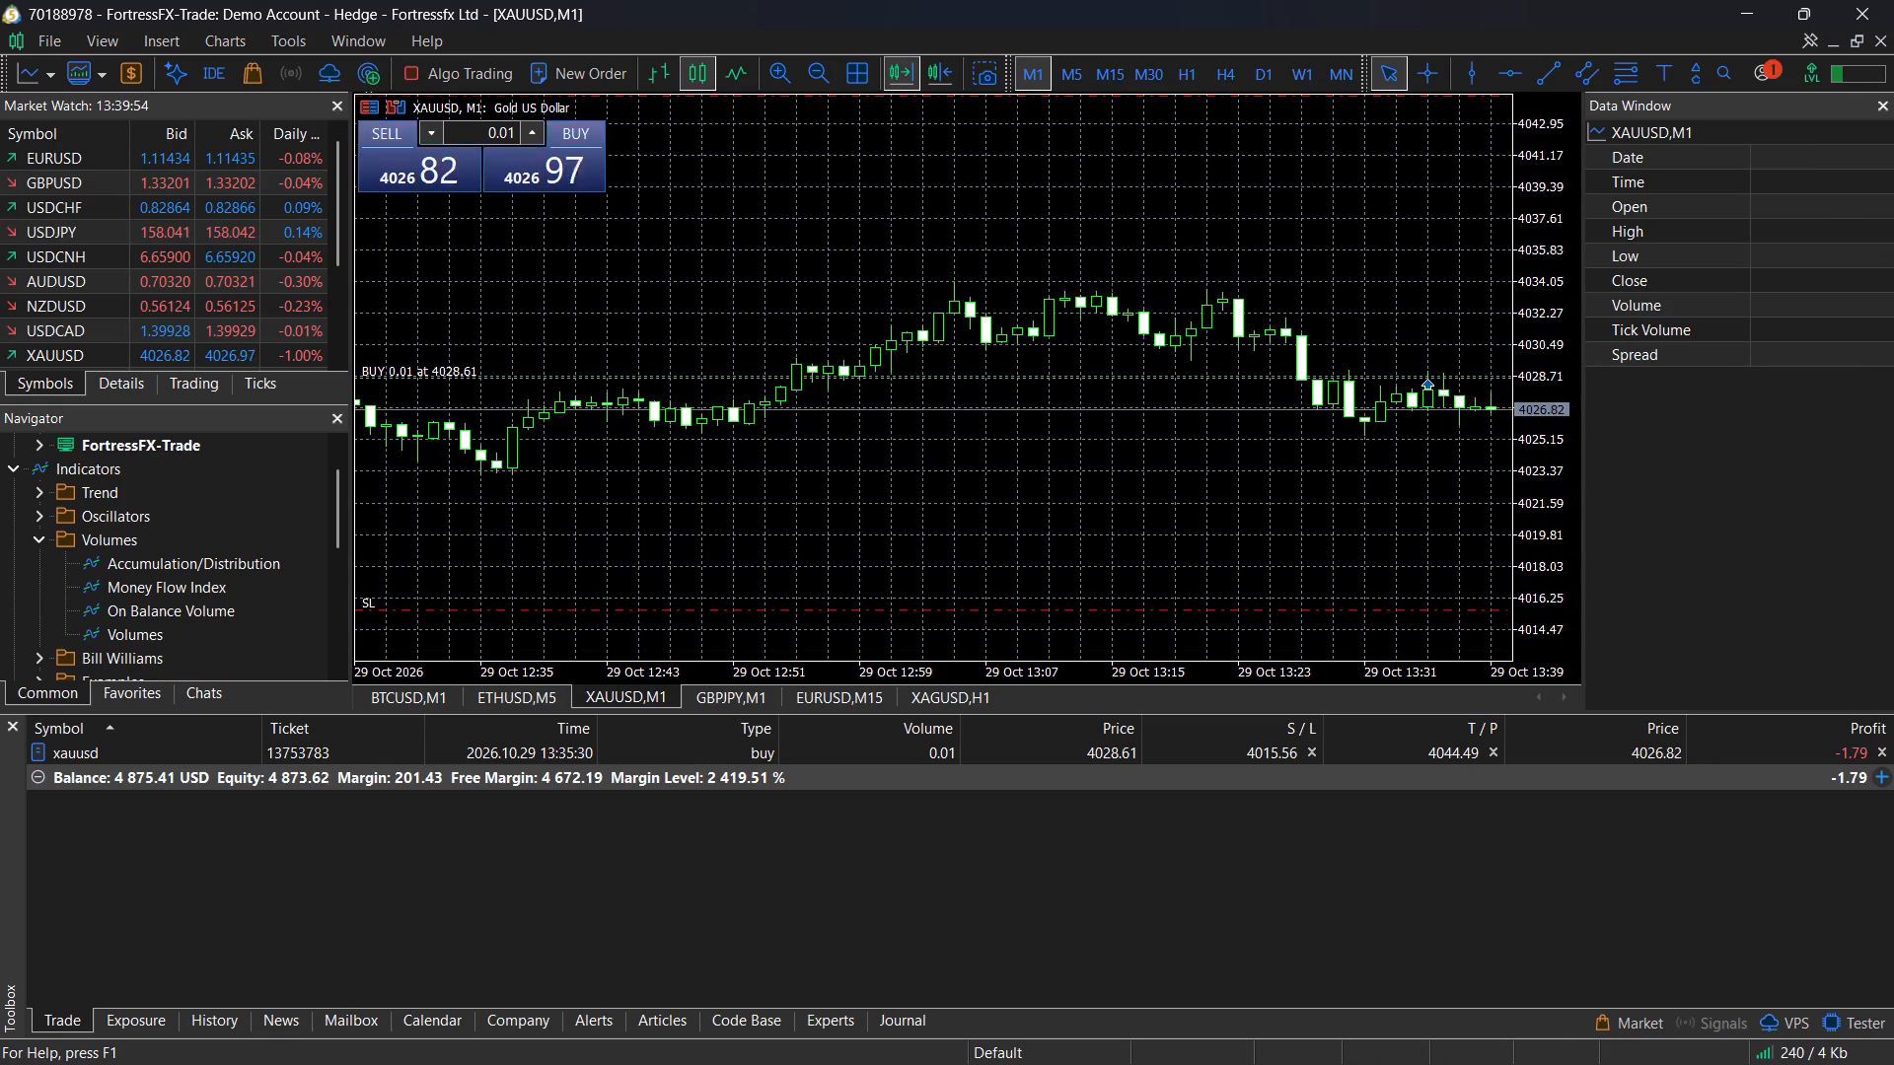
left_click_drag(1542, 312, 1540, 302)
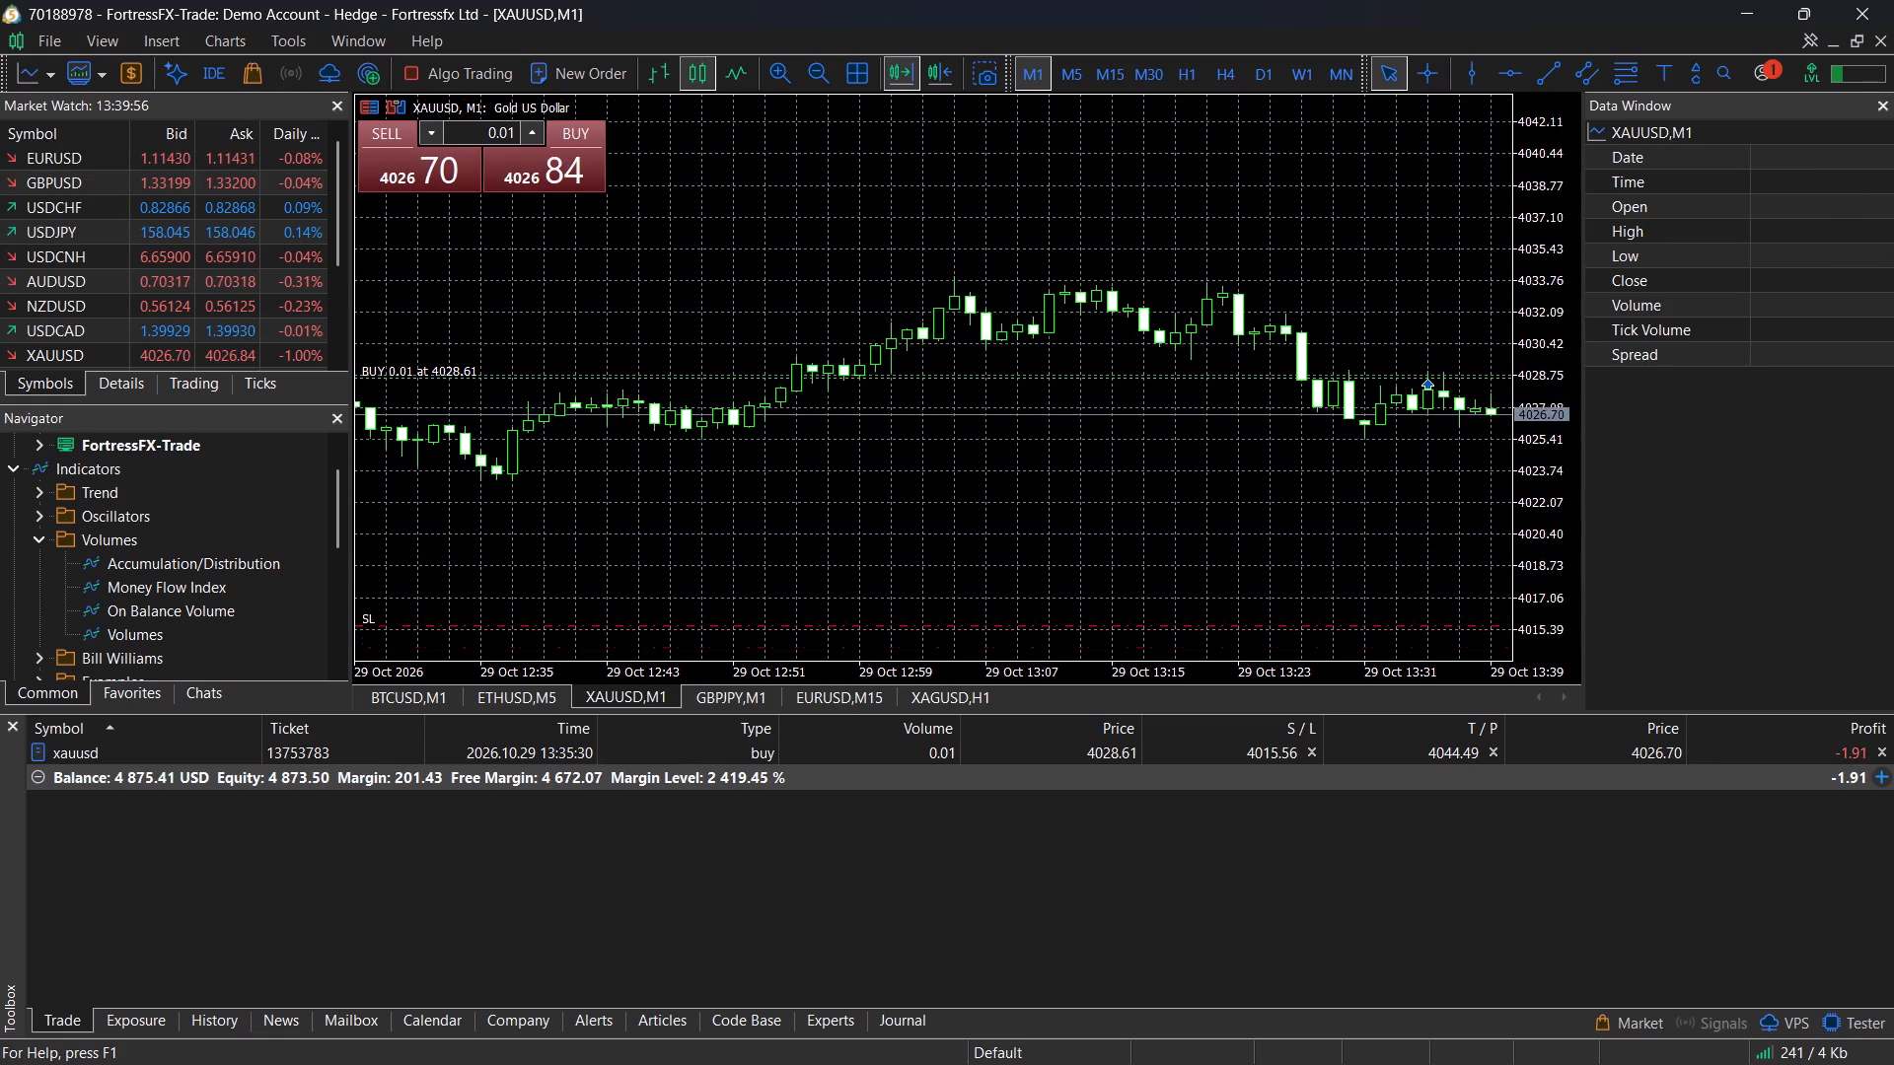
left_click_drag(1540, 302, 1535, 328)
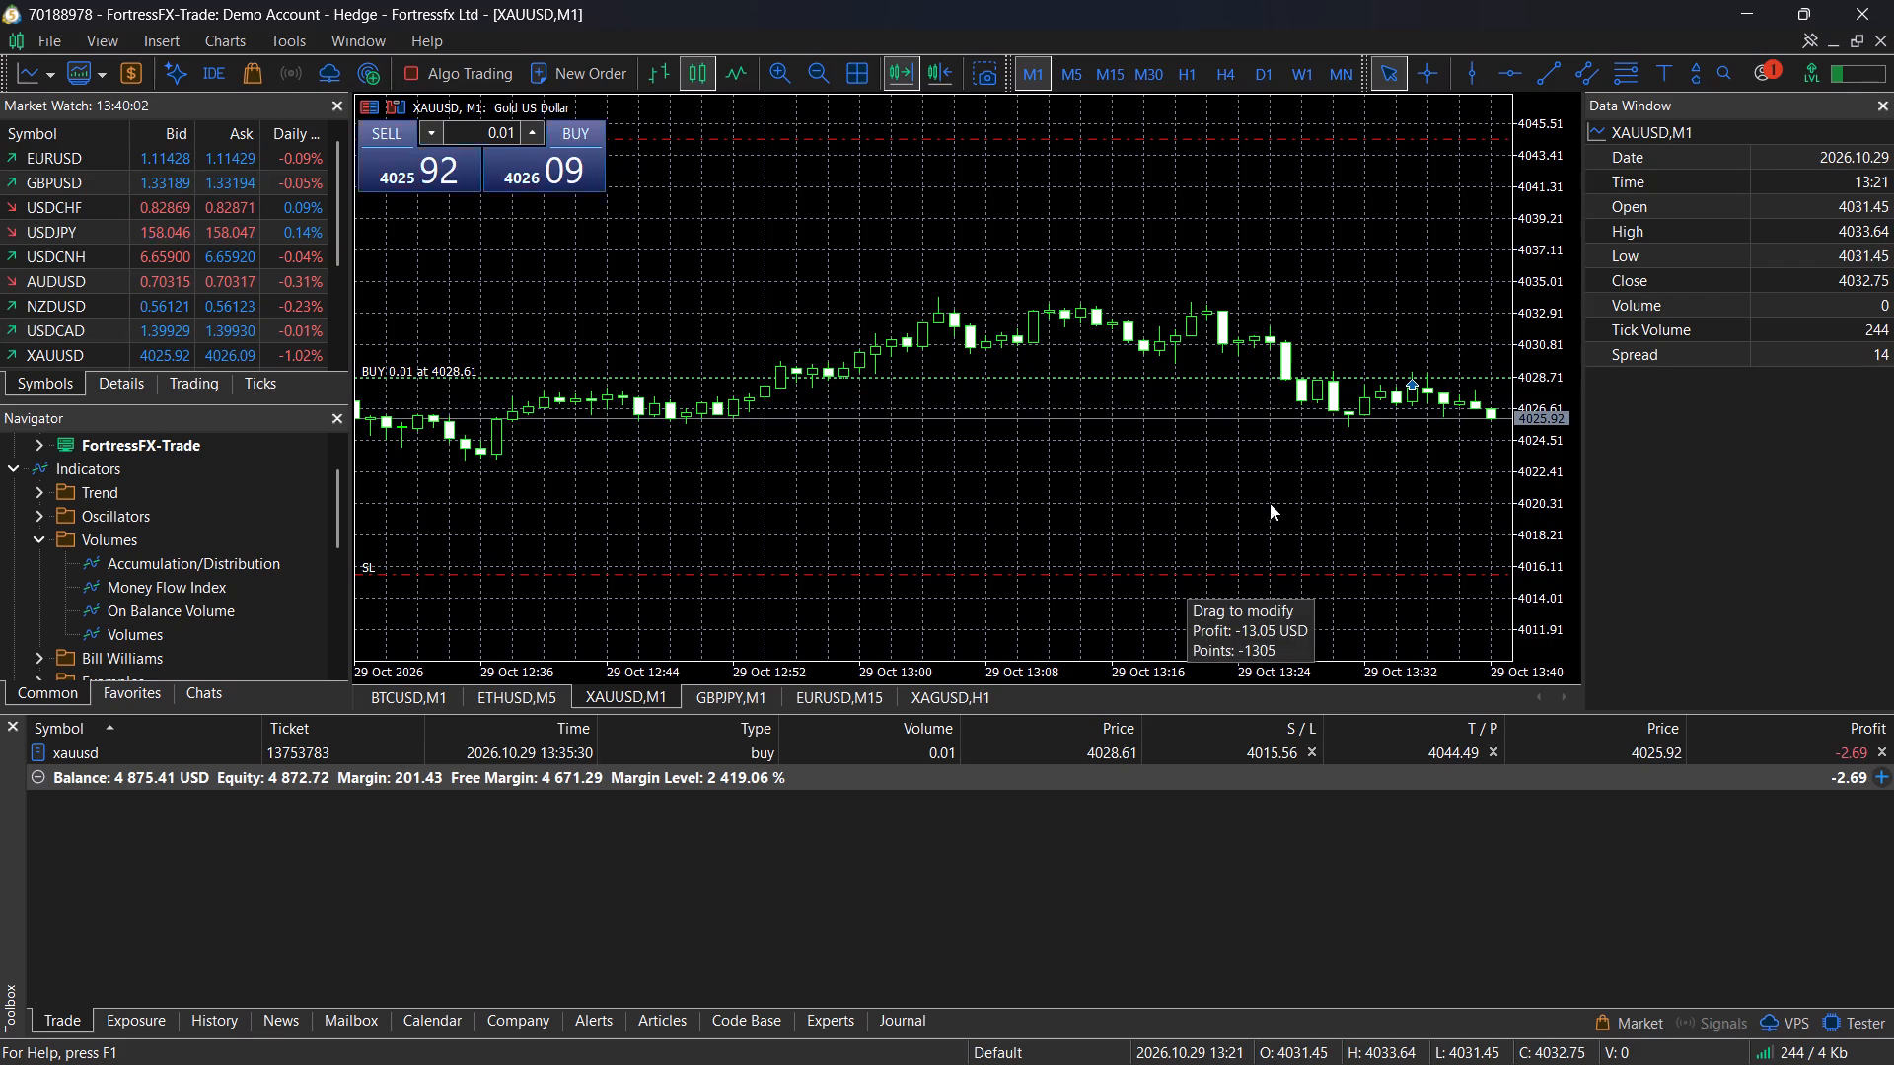
double_click(1530, 364)
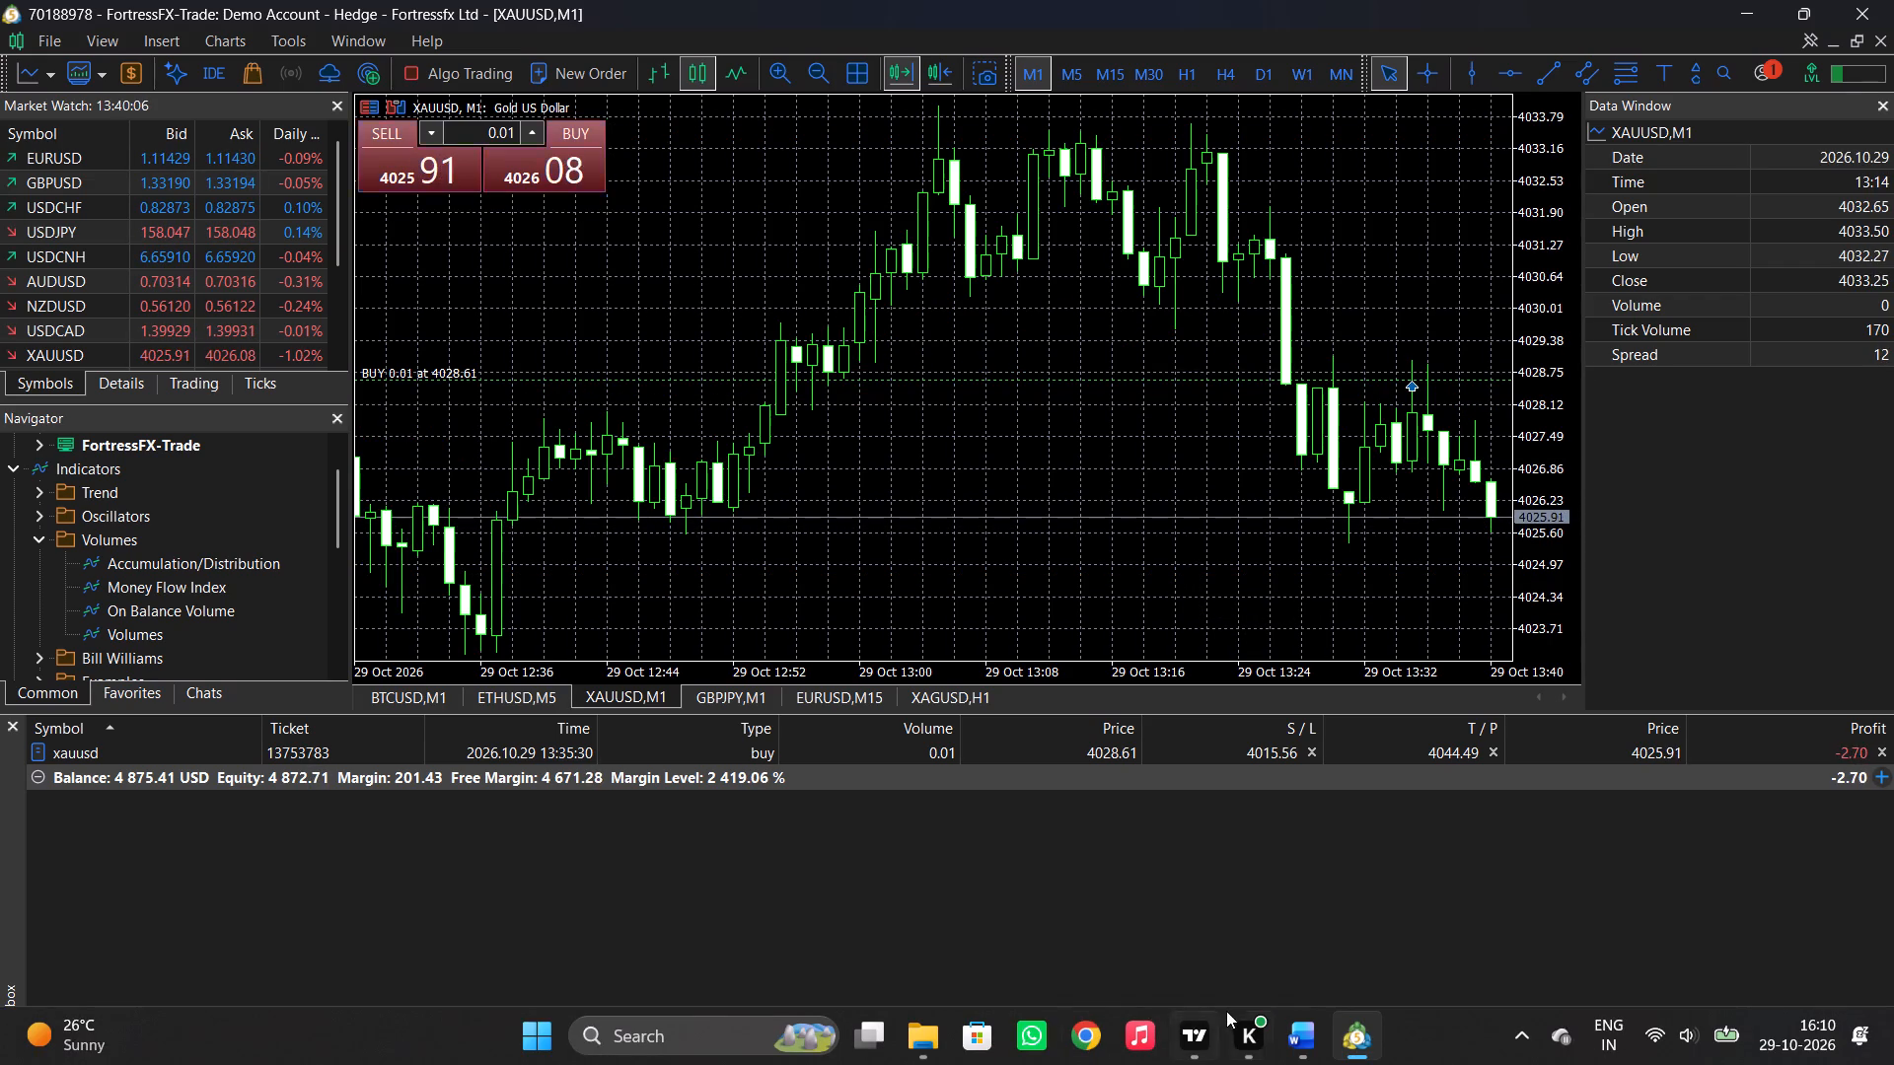
Return to TradingView and examine XAUUSD's 15-minute price action around the long and 4H fvg zone, including the red trendline's text settings.
left_click(1230, 928)
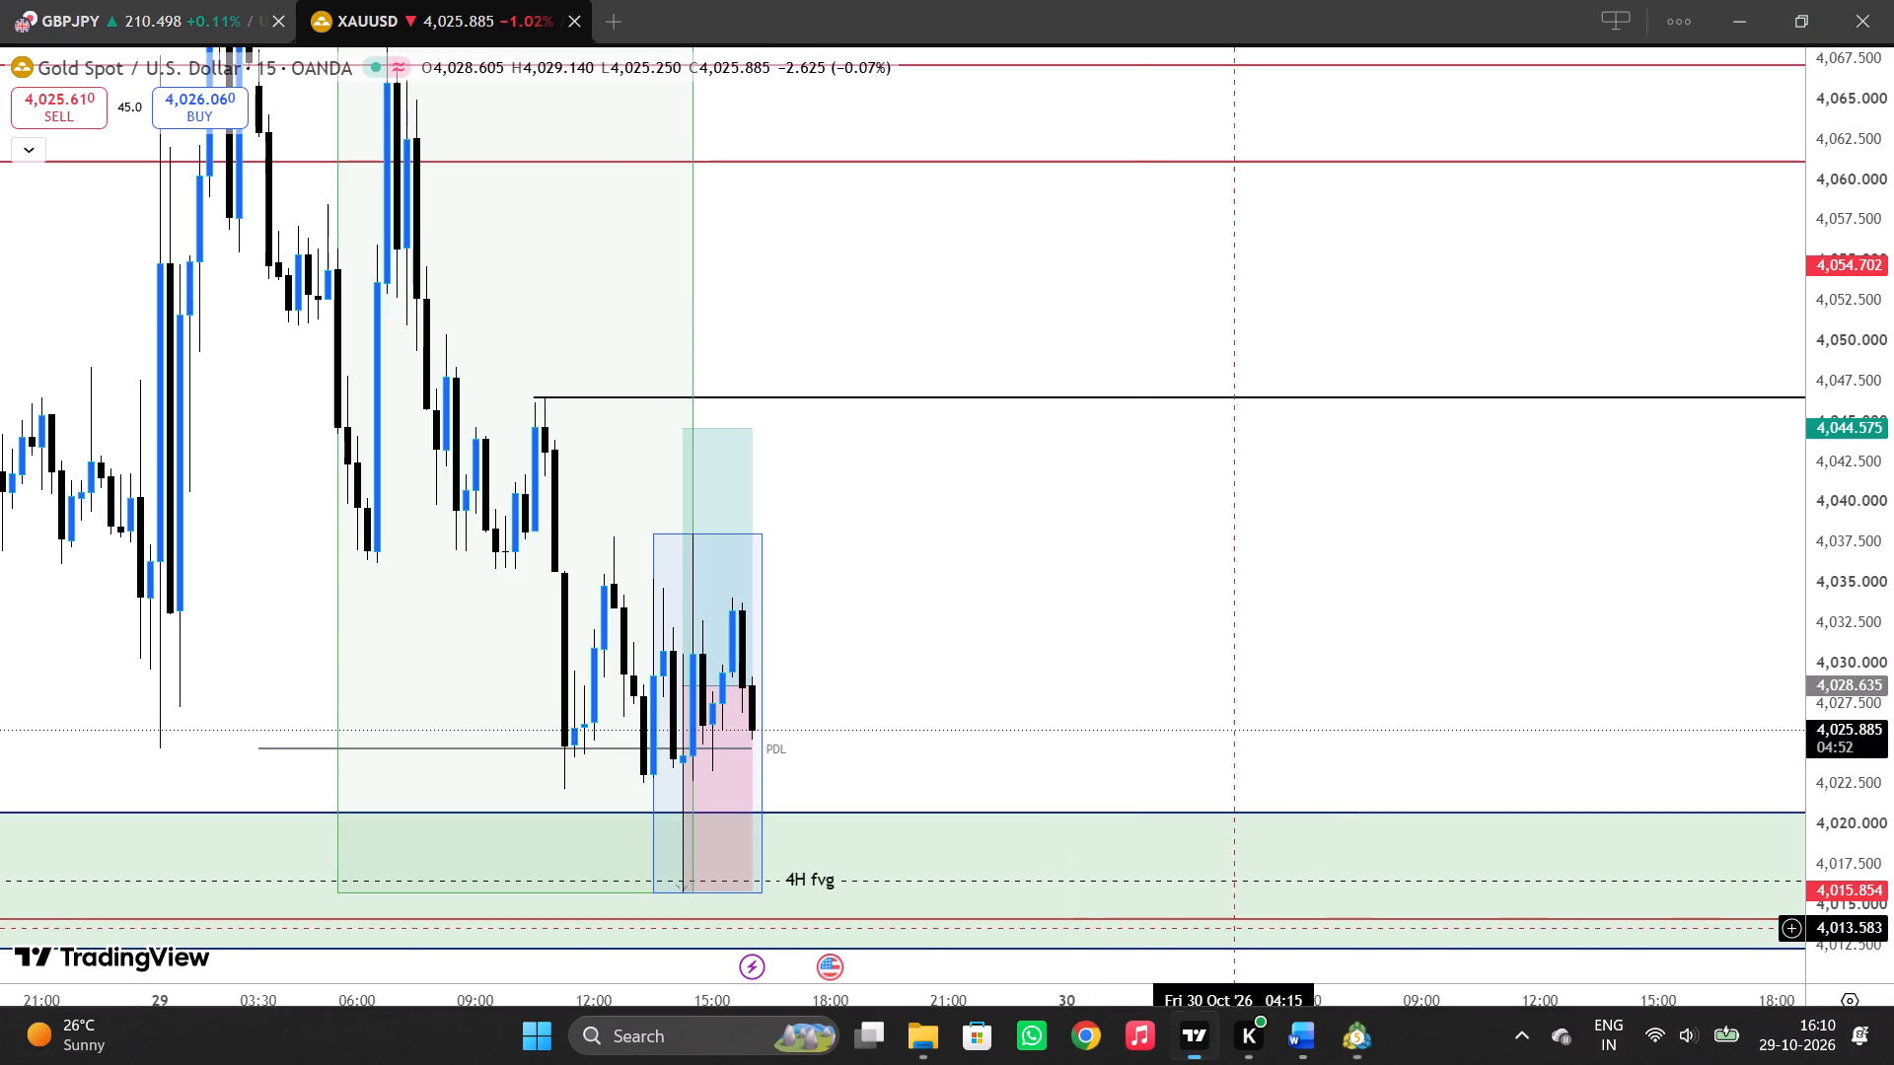
left_click_drag(1123, 696, 1254, 615)
scroll(1254, 615, "down", 2)
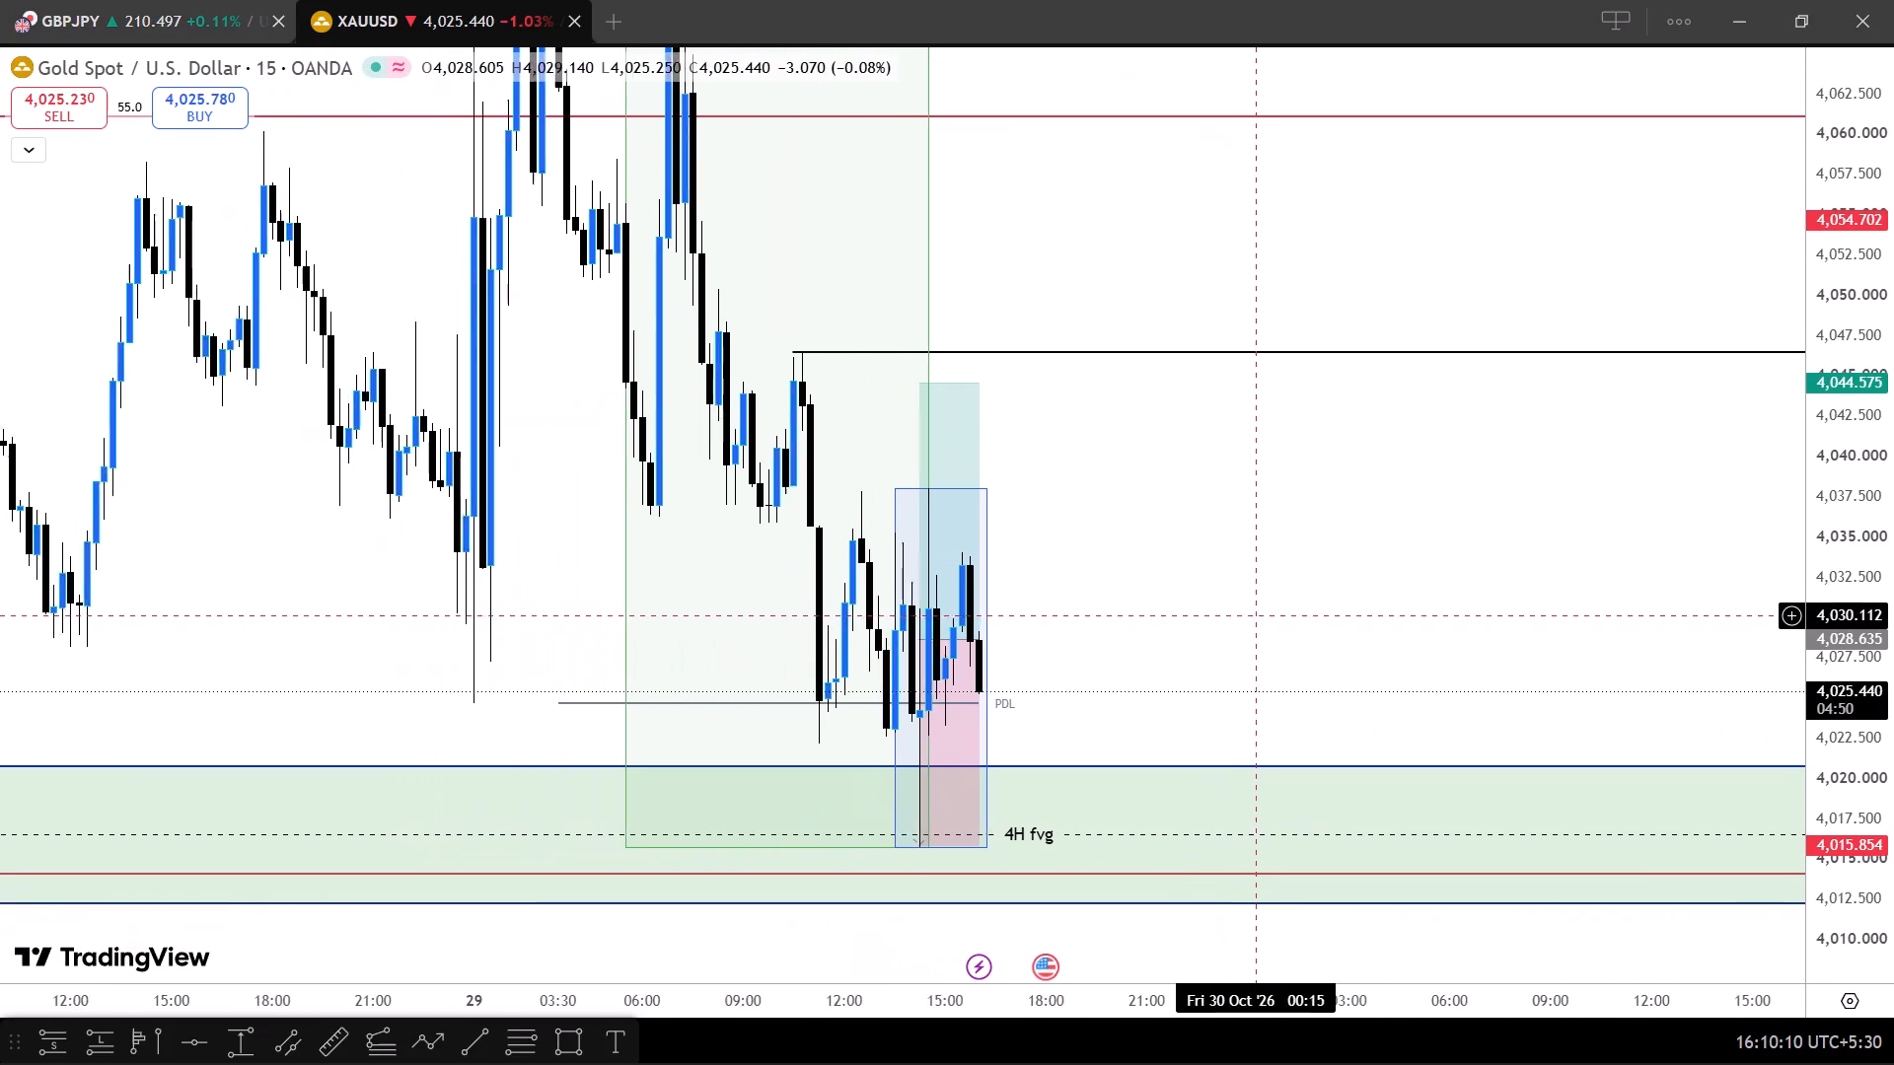
left_click_drag(1254, 615, 1517, 426)
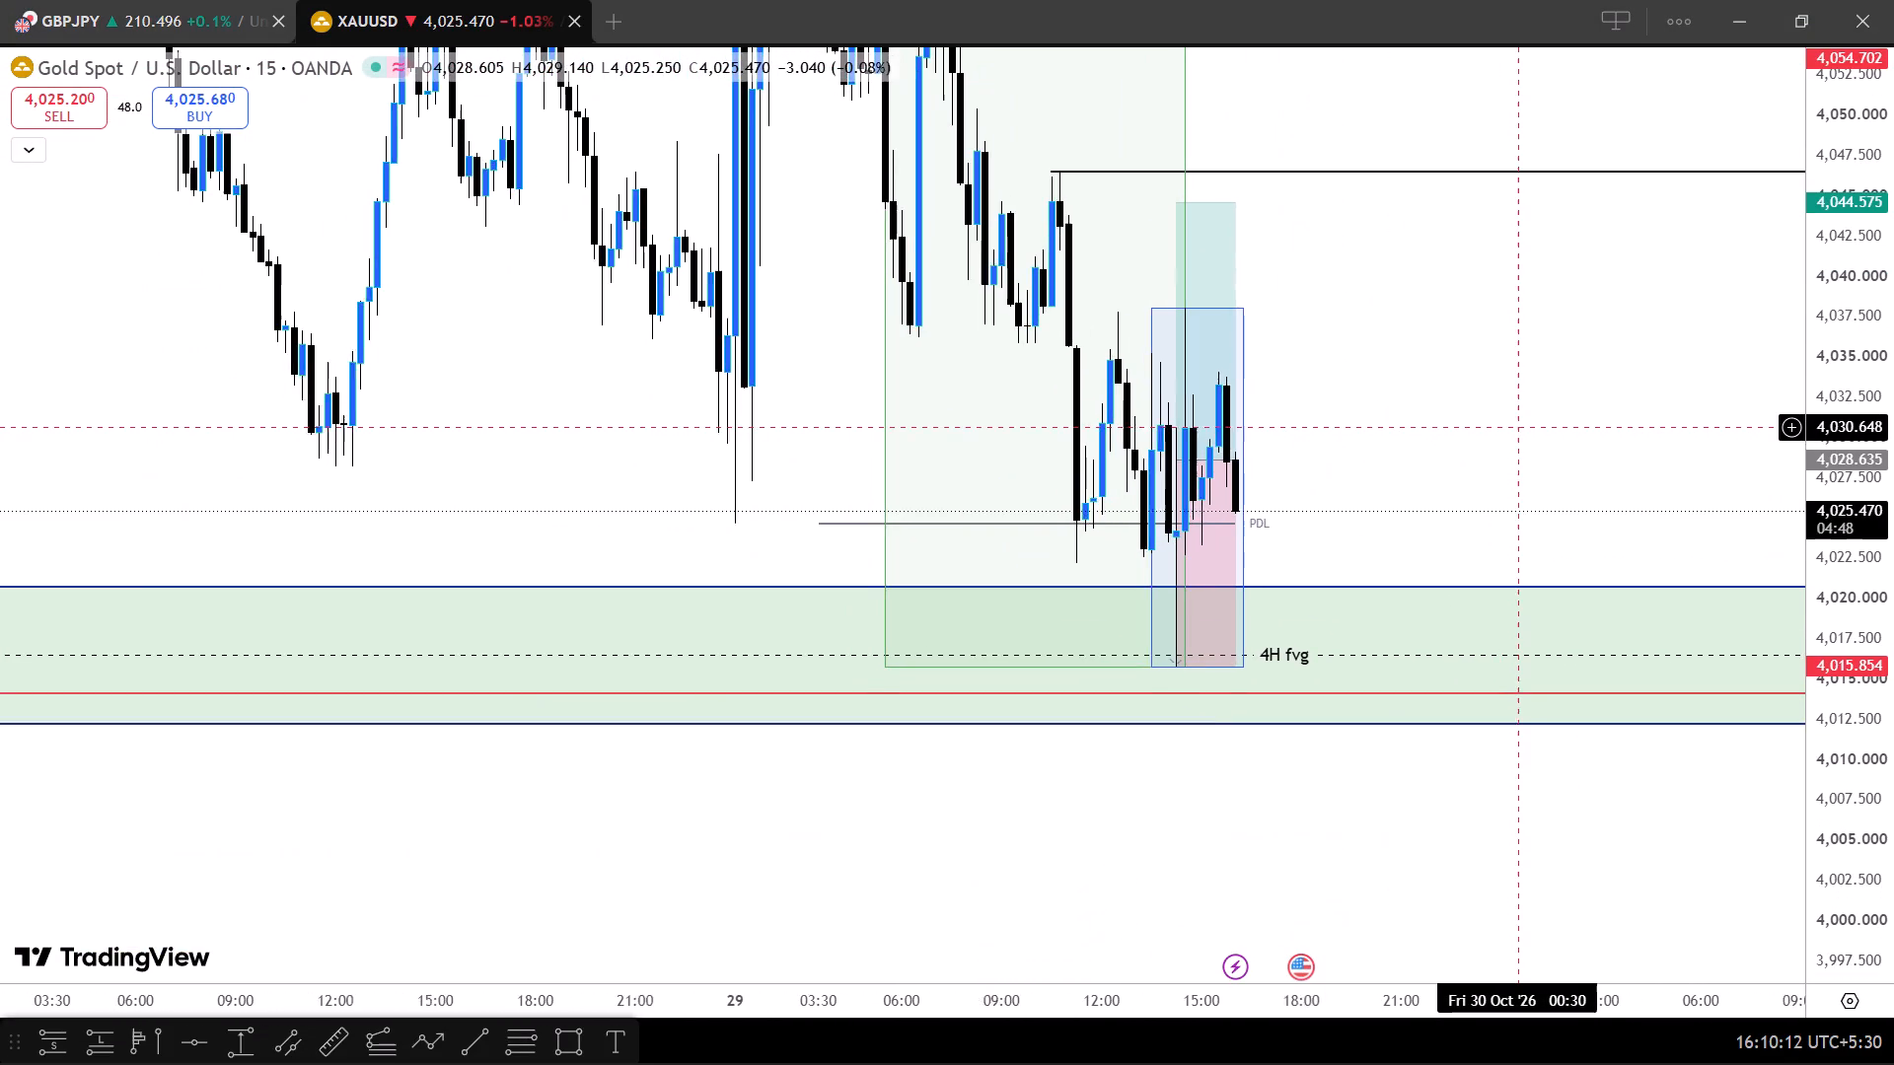
left_click_drag(1517, 426, 1518, 426)
scroll(1518, 426, "down", 2)
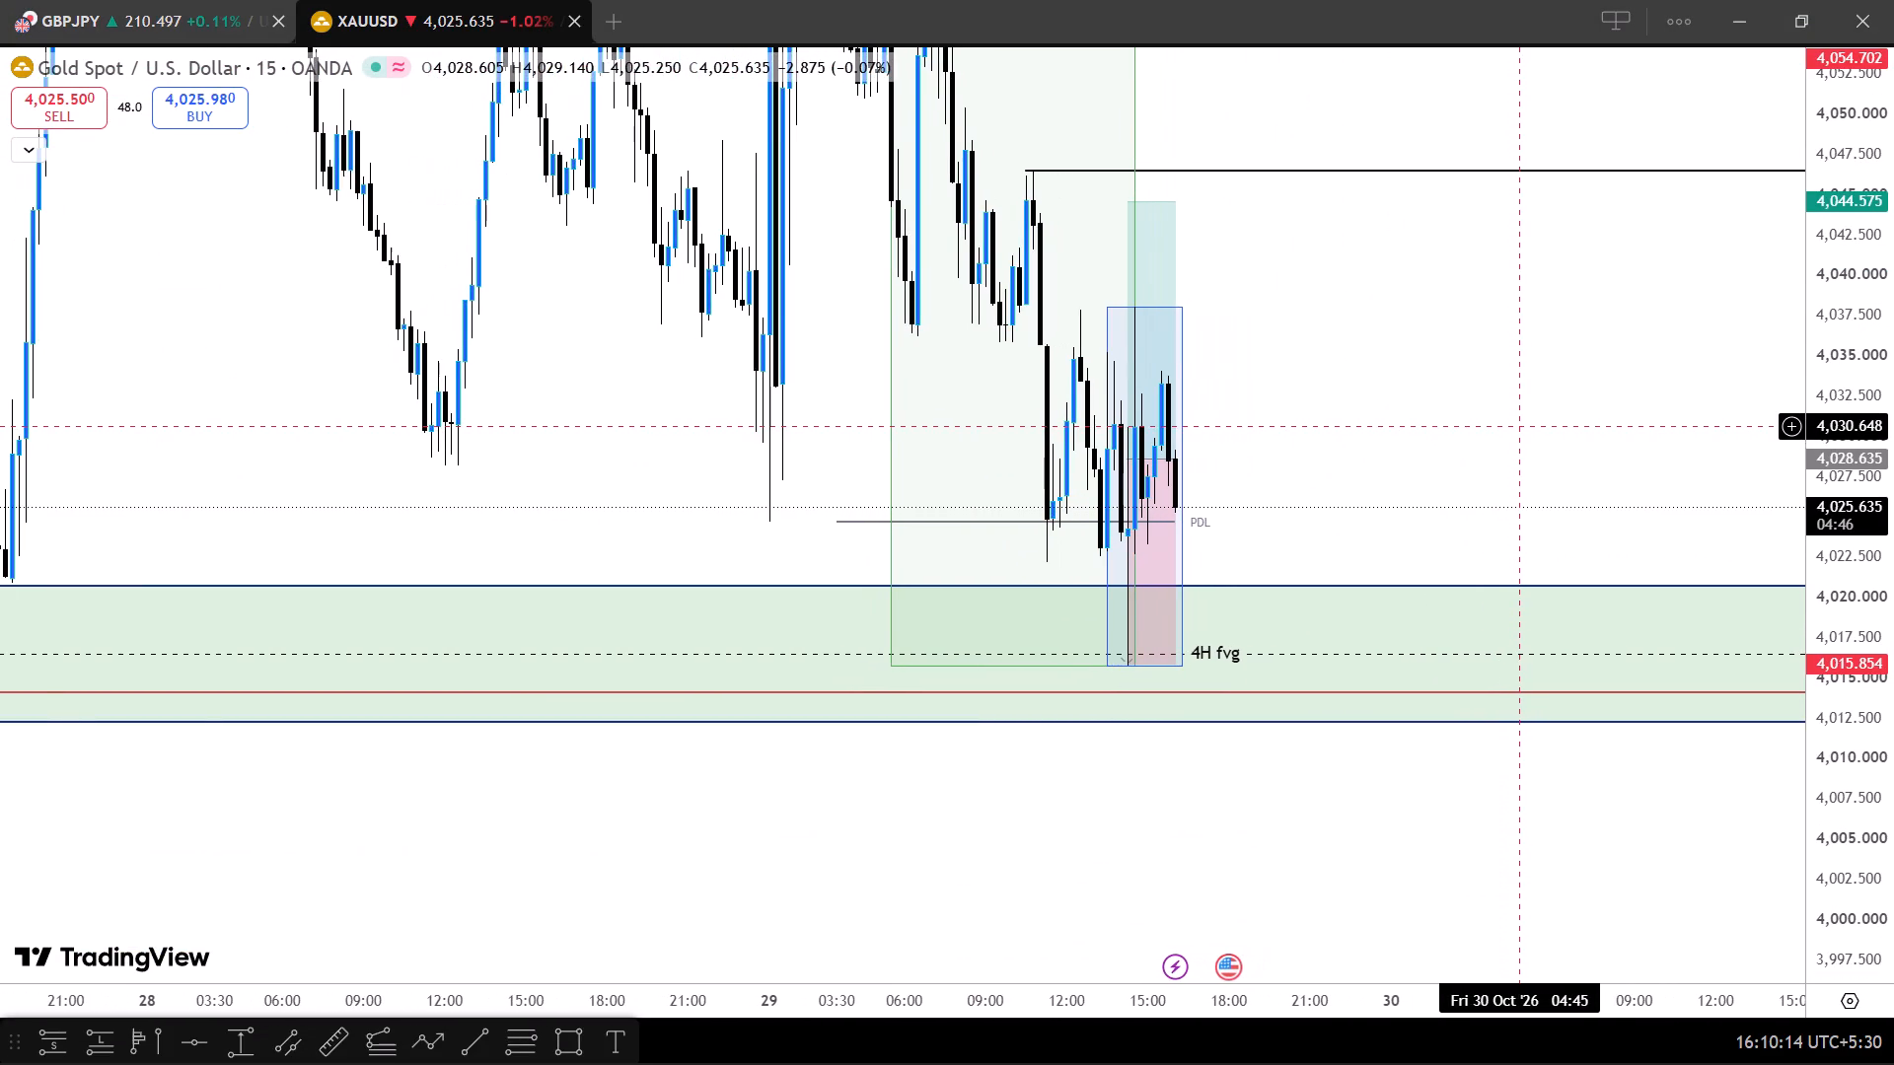
scroll(1518, 426, "down", 1)
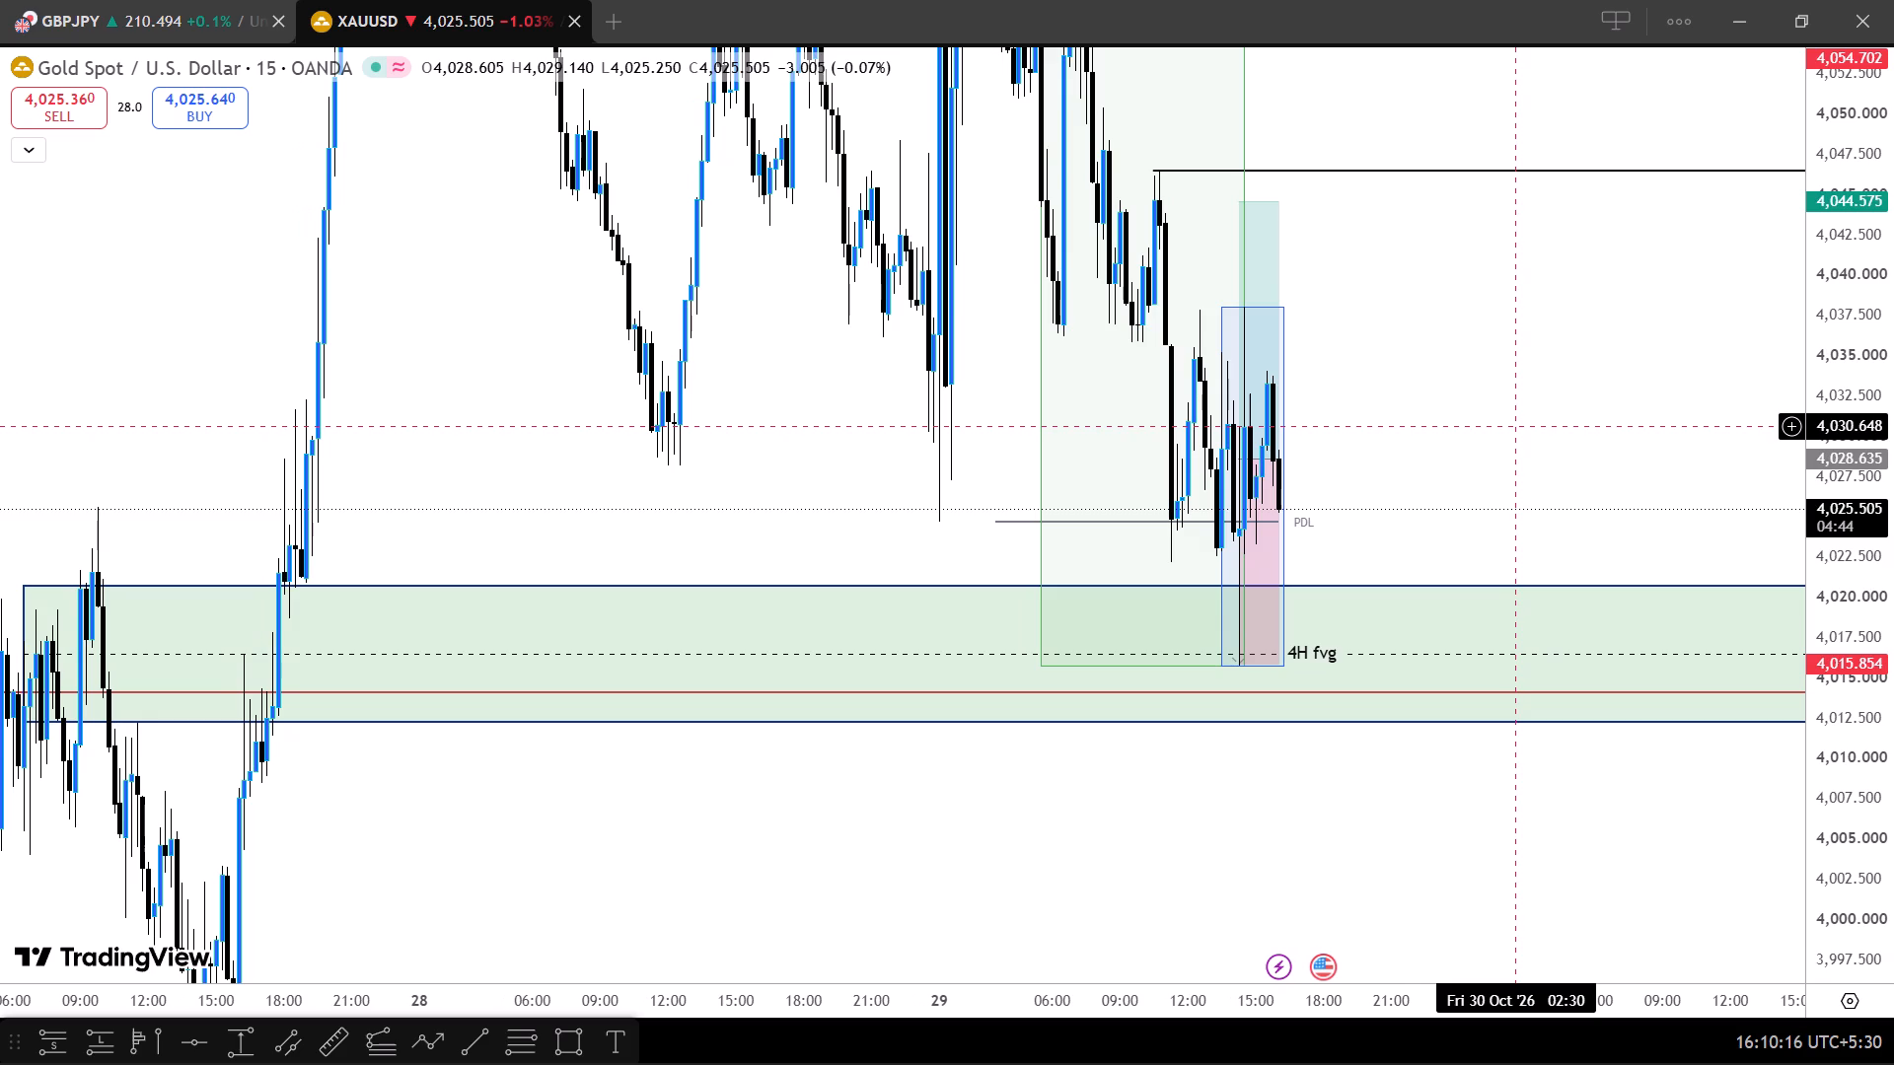
left_click_drag(1518, 426, 1479, 428)
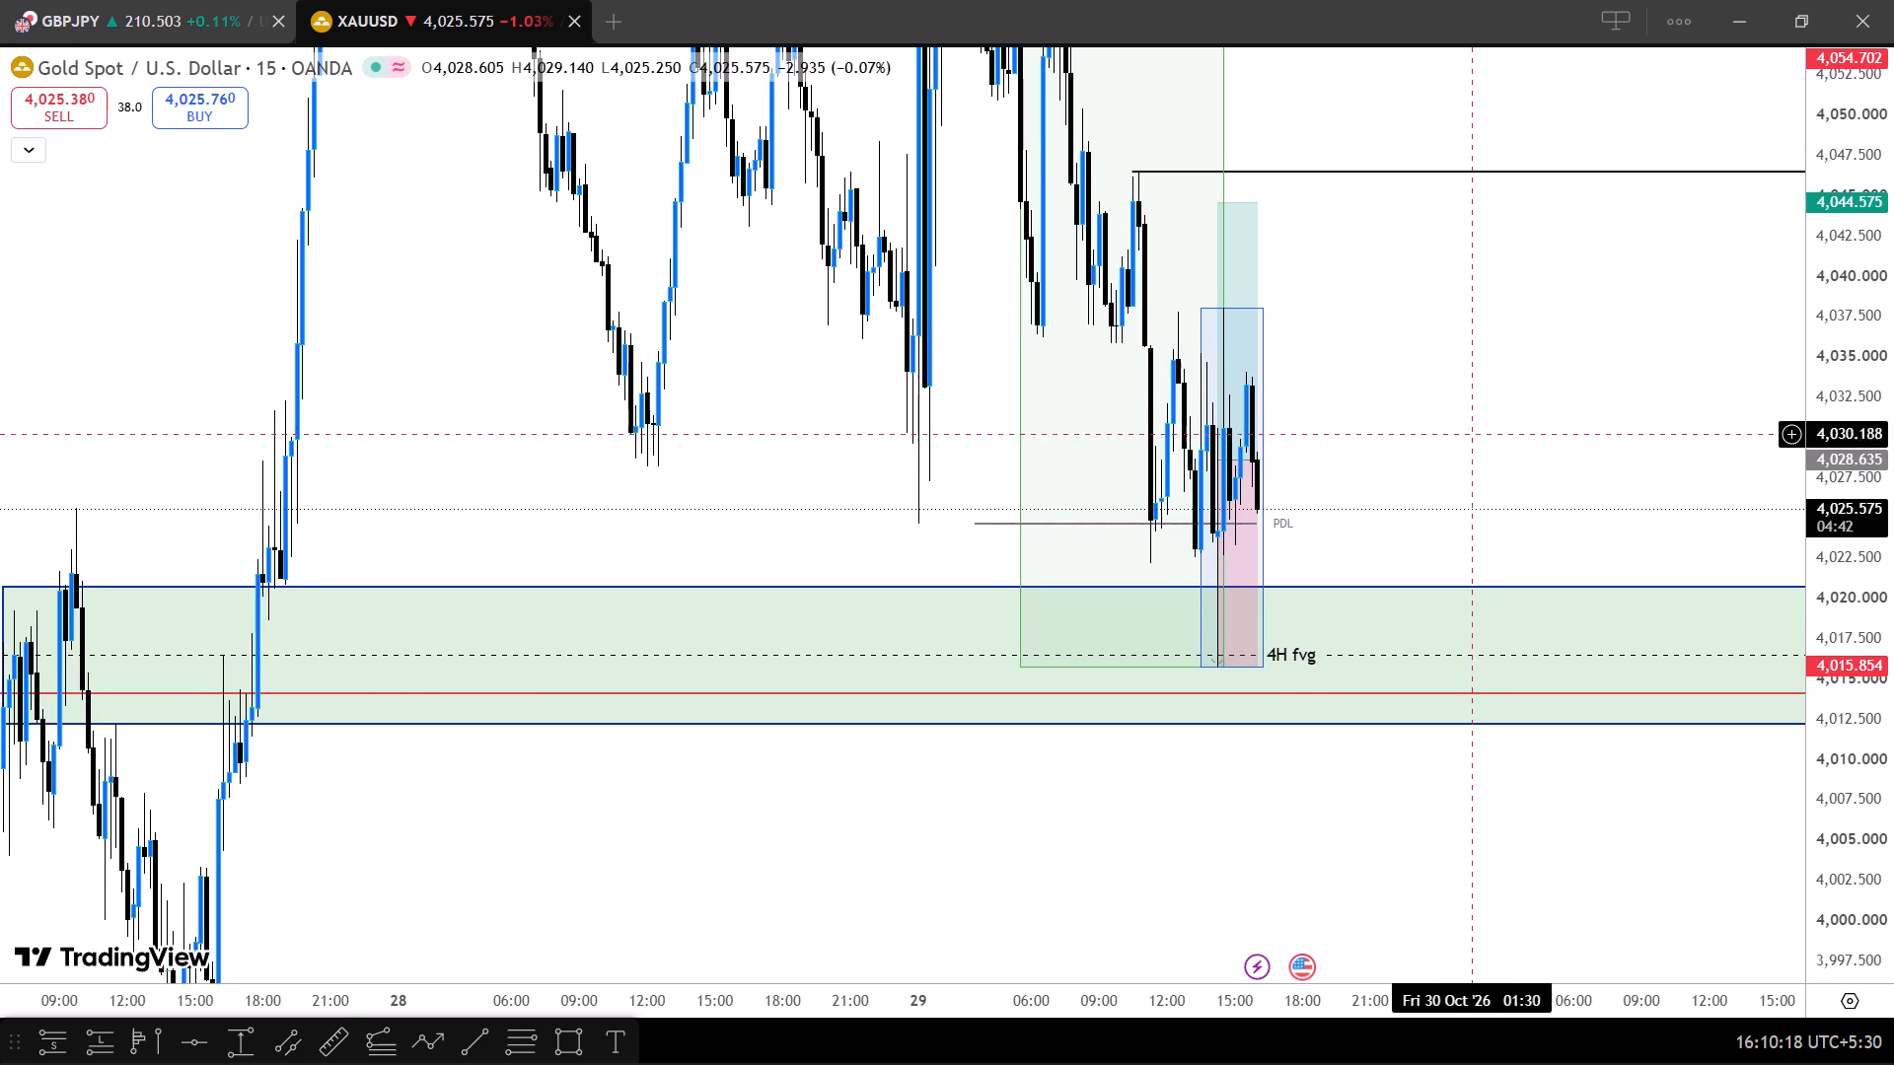
double_click(1273, 690)
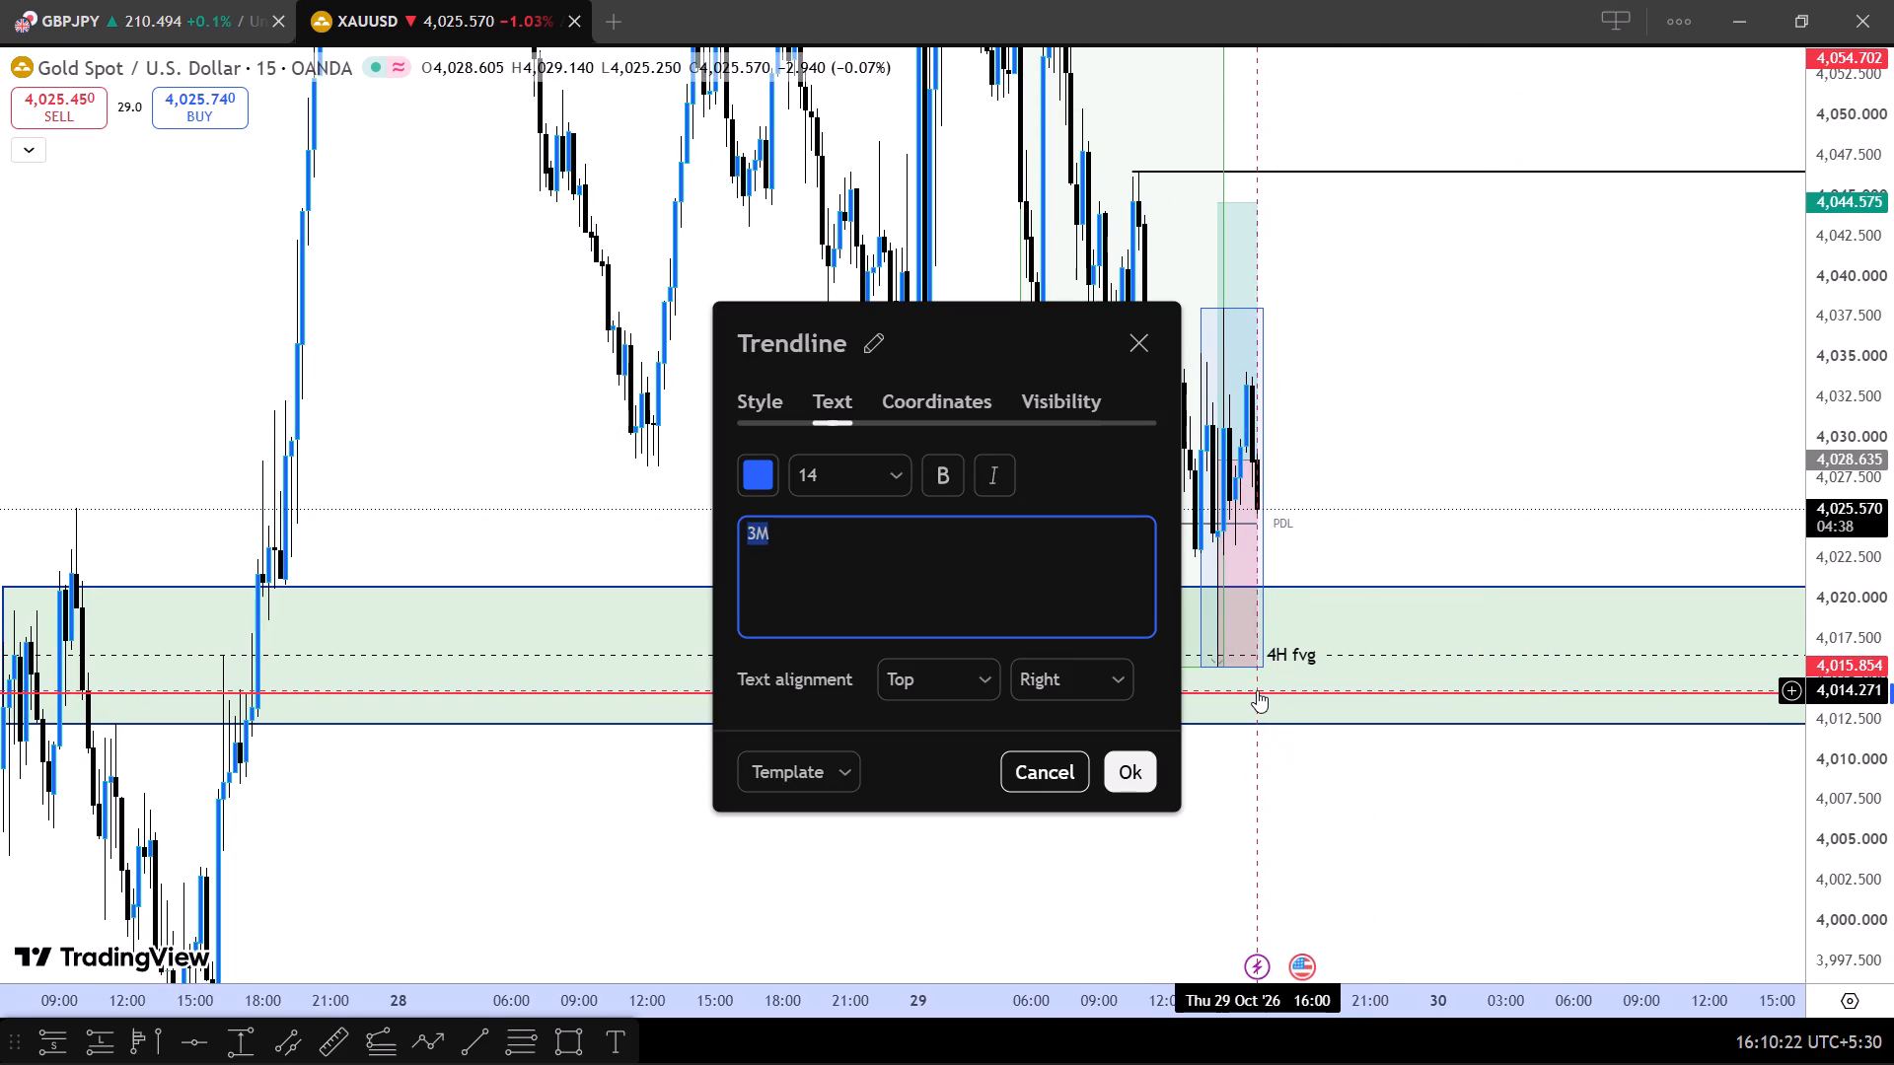
left_click(1143, 327)
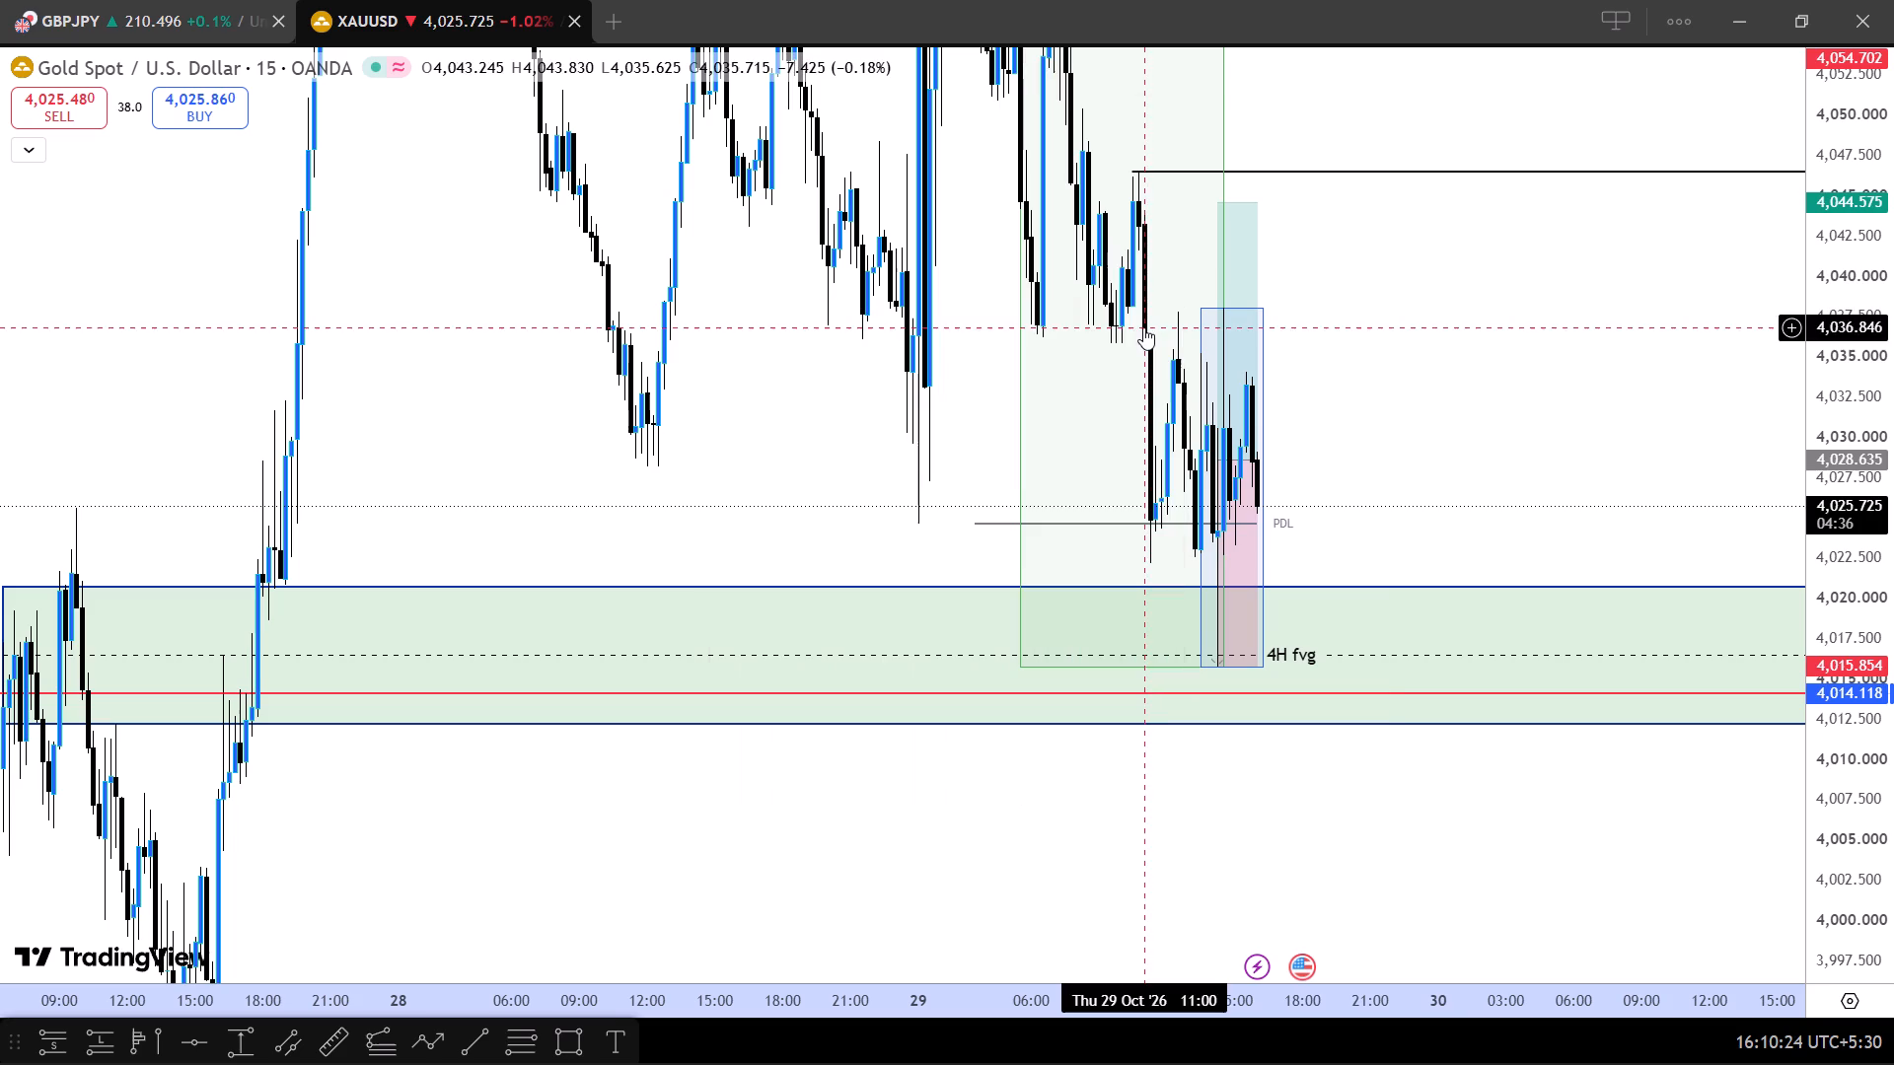
scroll(988, 401, "down", 2)
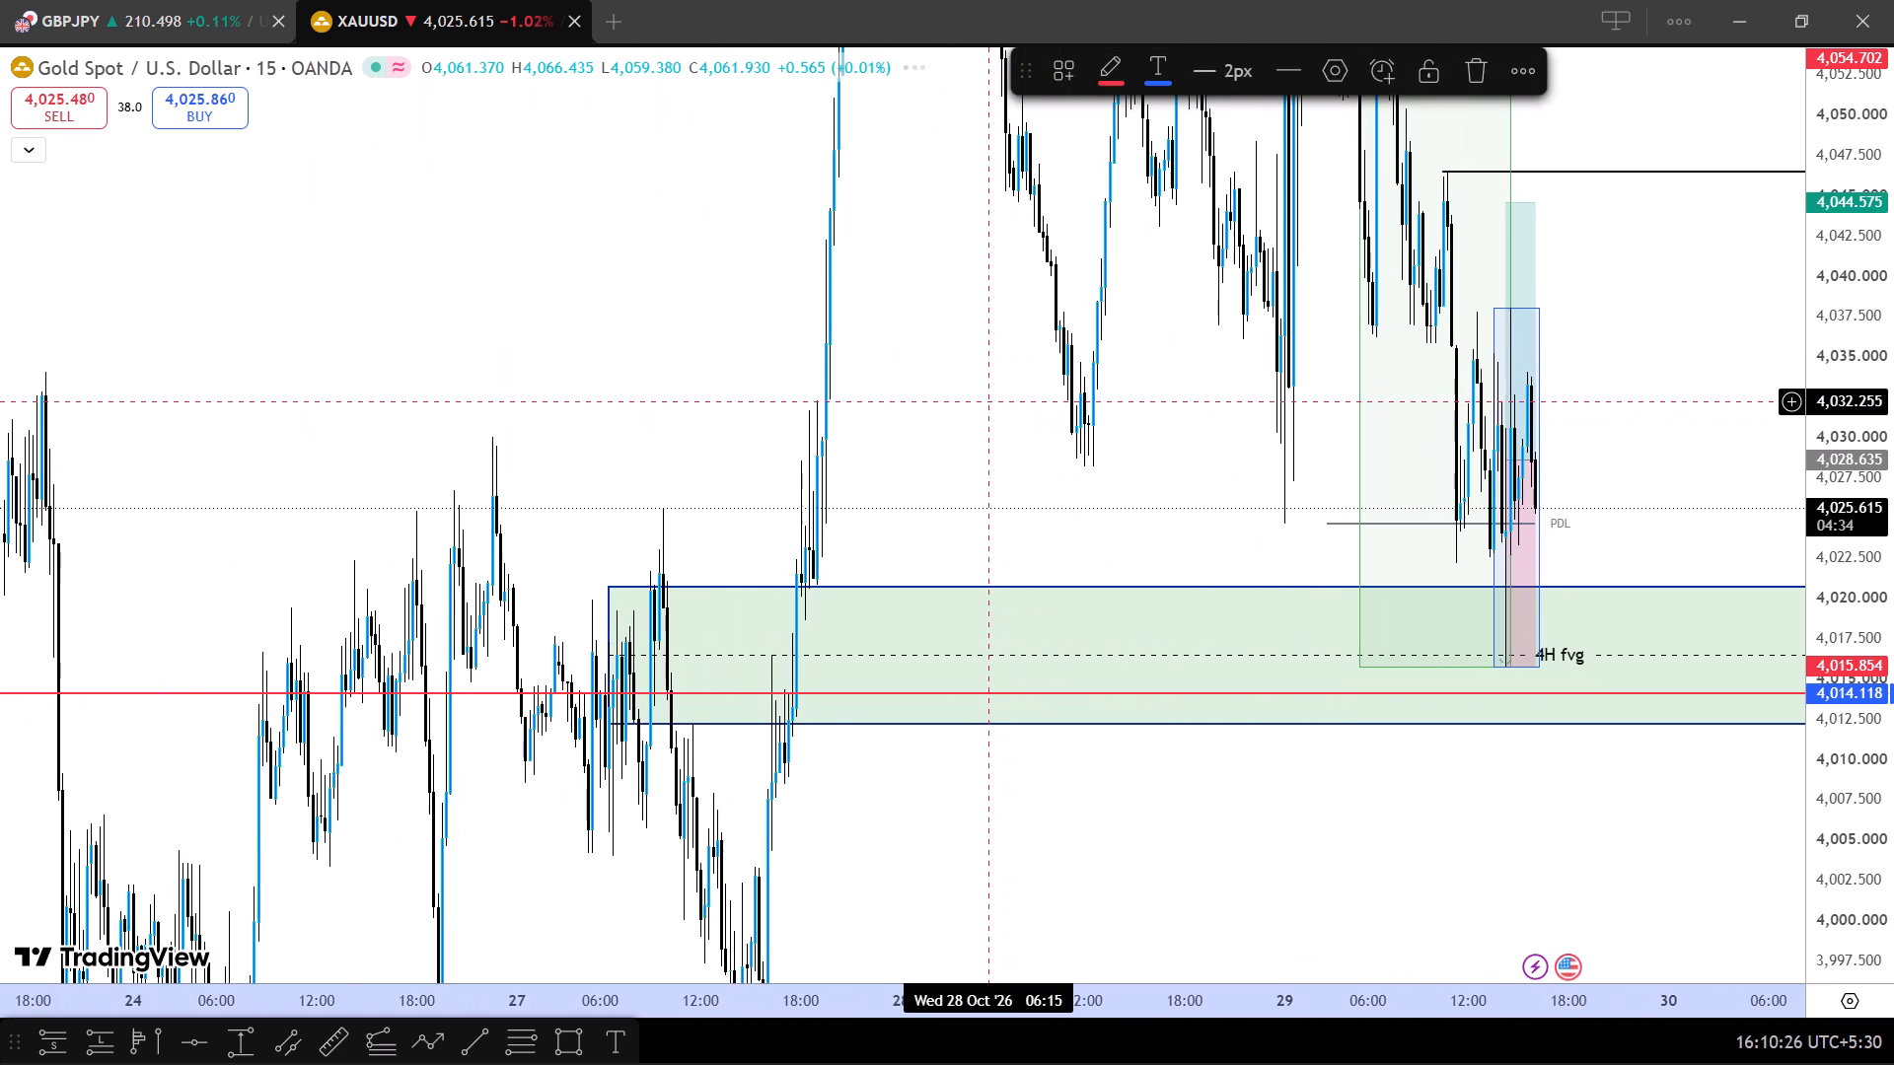
scroll(988, 401, "up", 4)
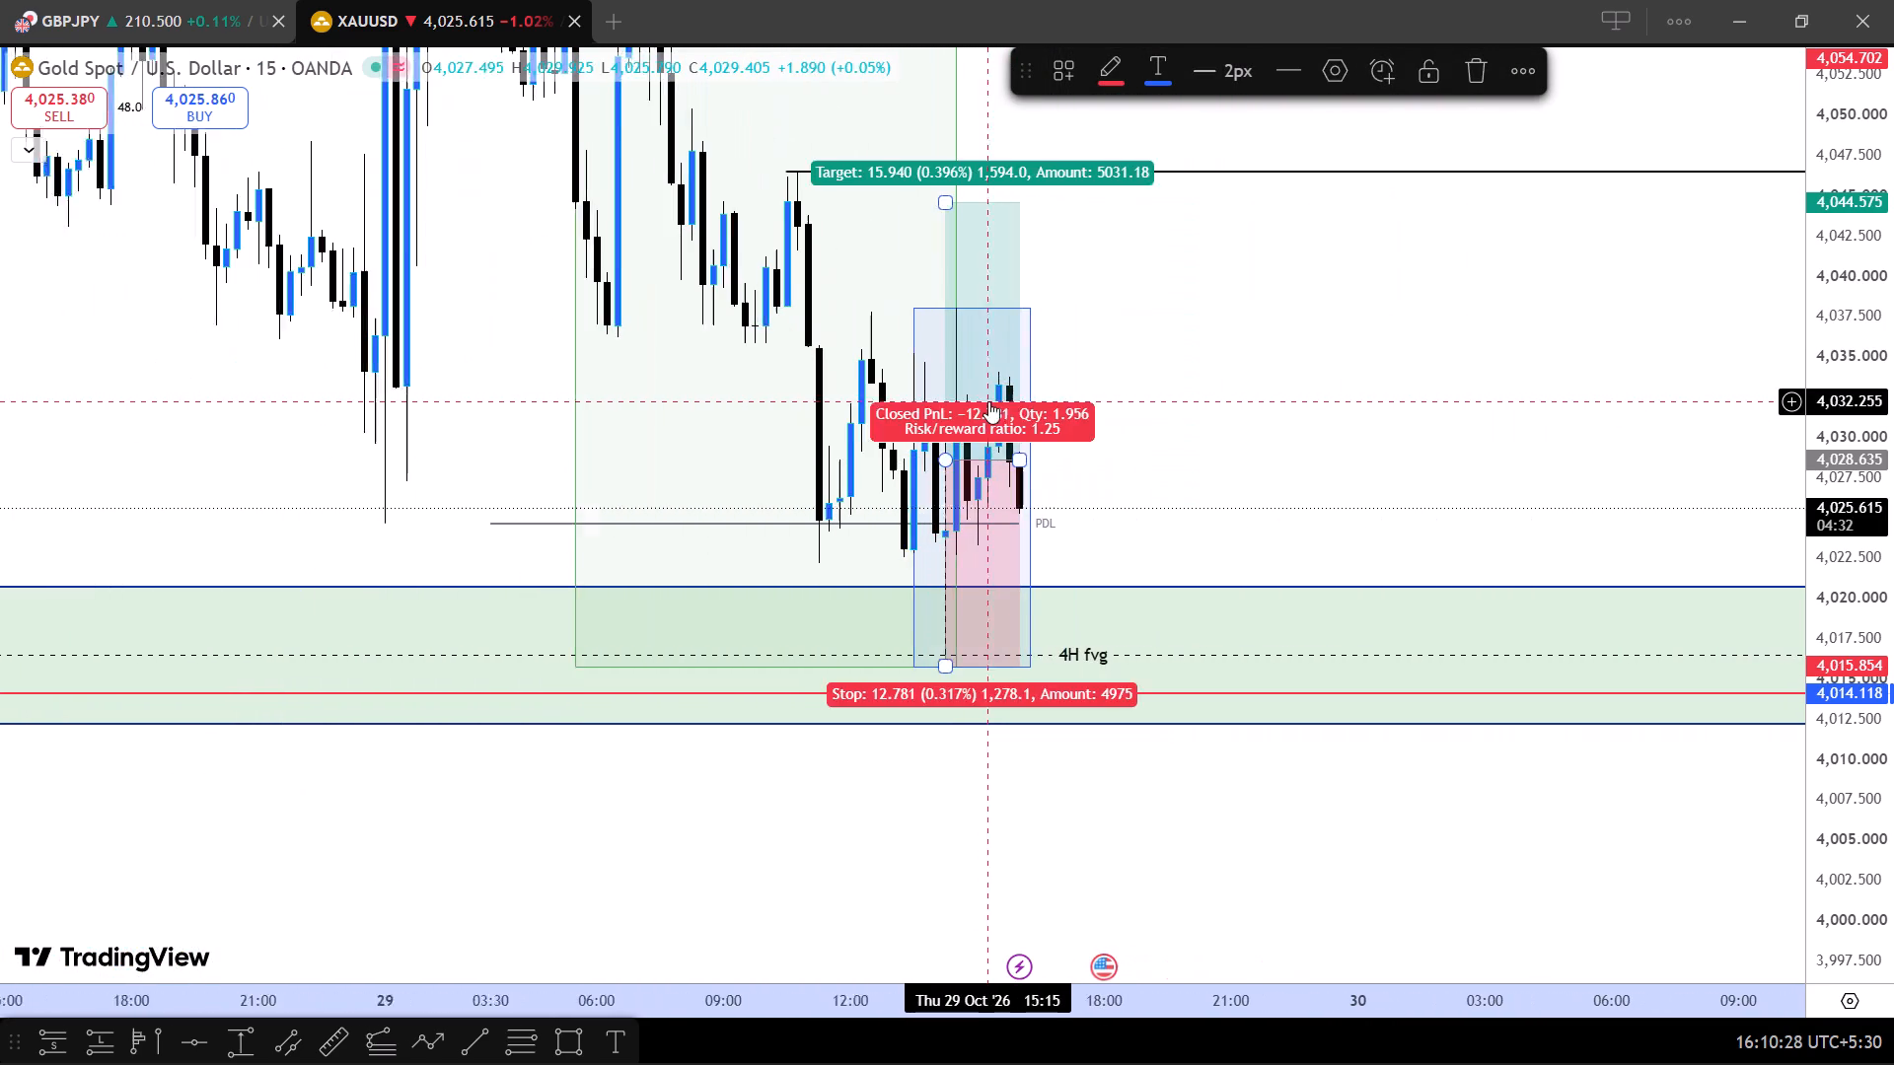
scroll(988, 401, "up", 1)
left_click_drag(1147, 431, 1162, 508)
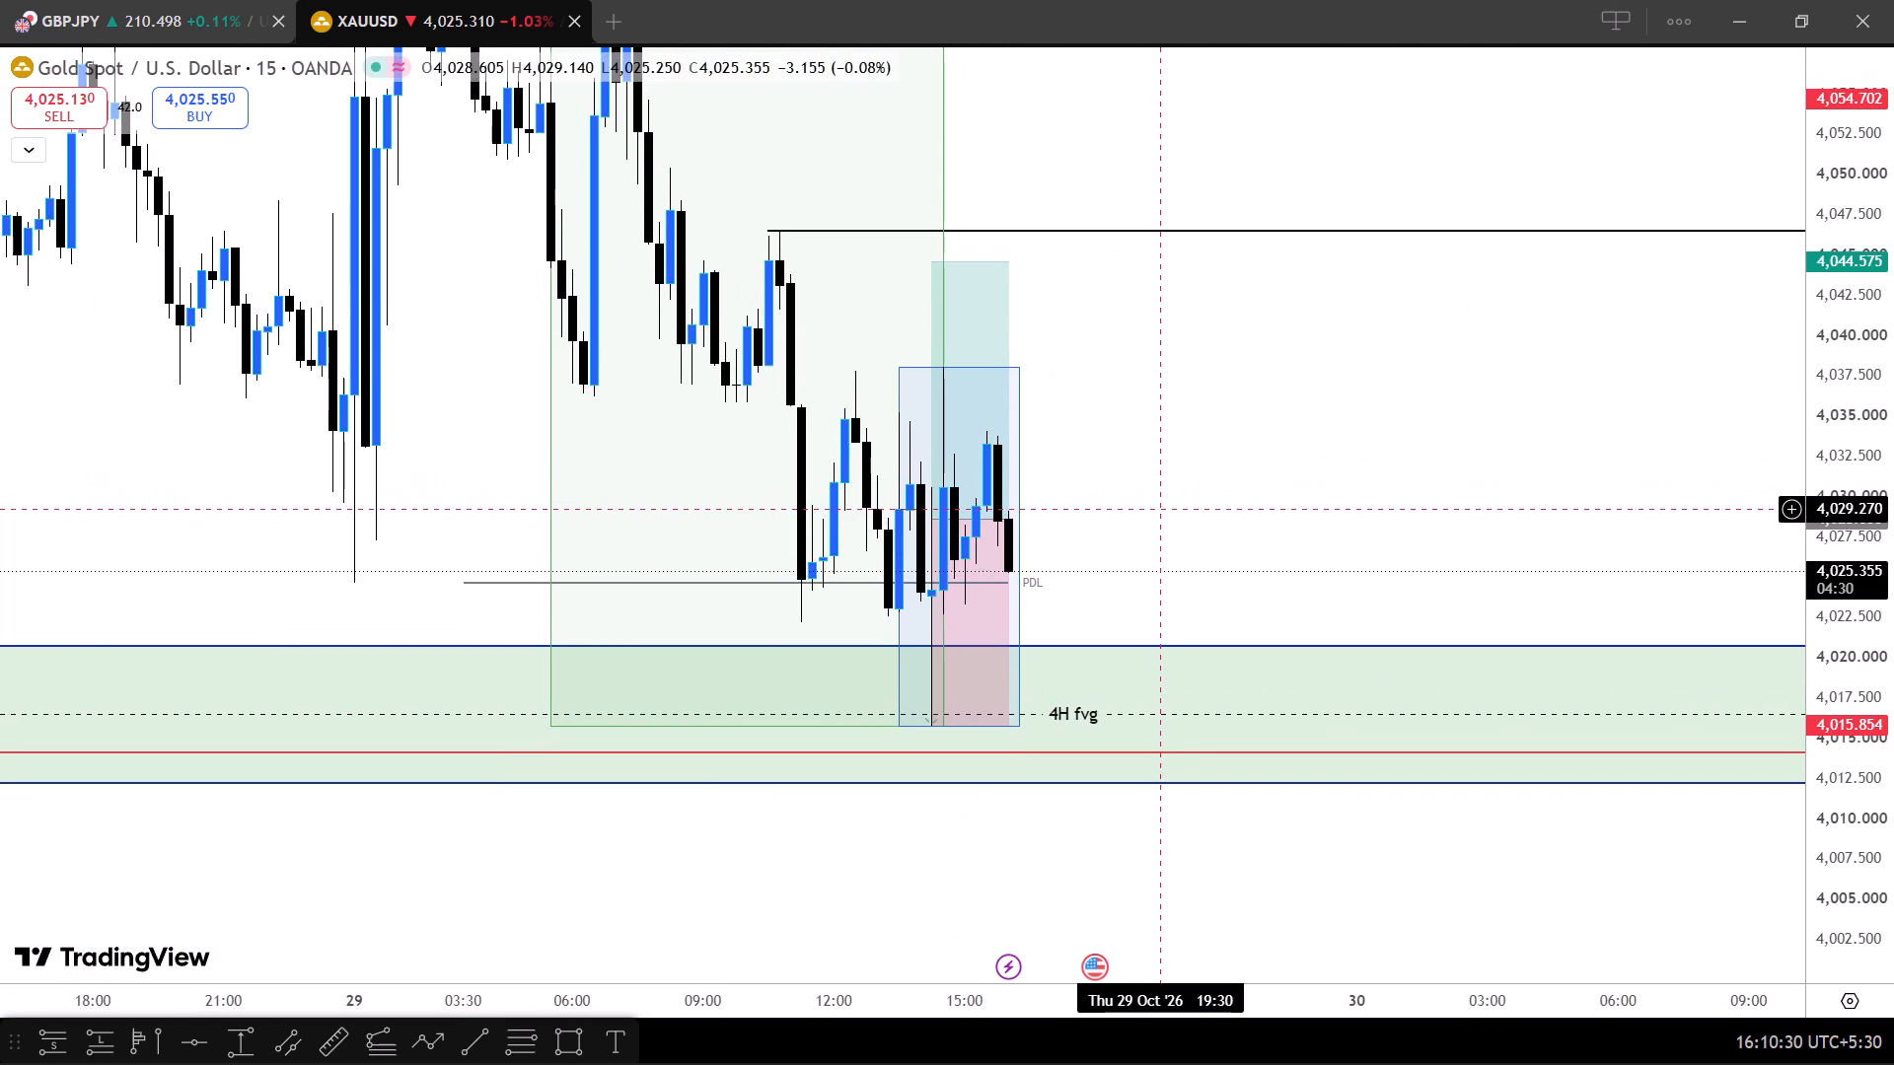
Change the XAUUSD chart interval to 4h and examine price between the 4H fvg zone and the 1D lines above it.
key("4")
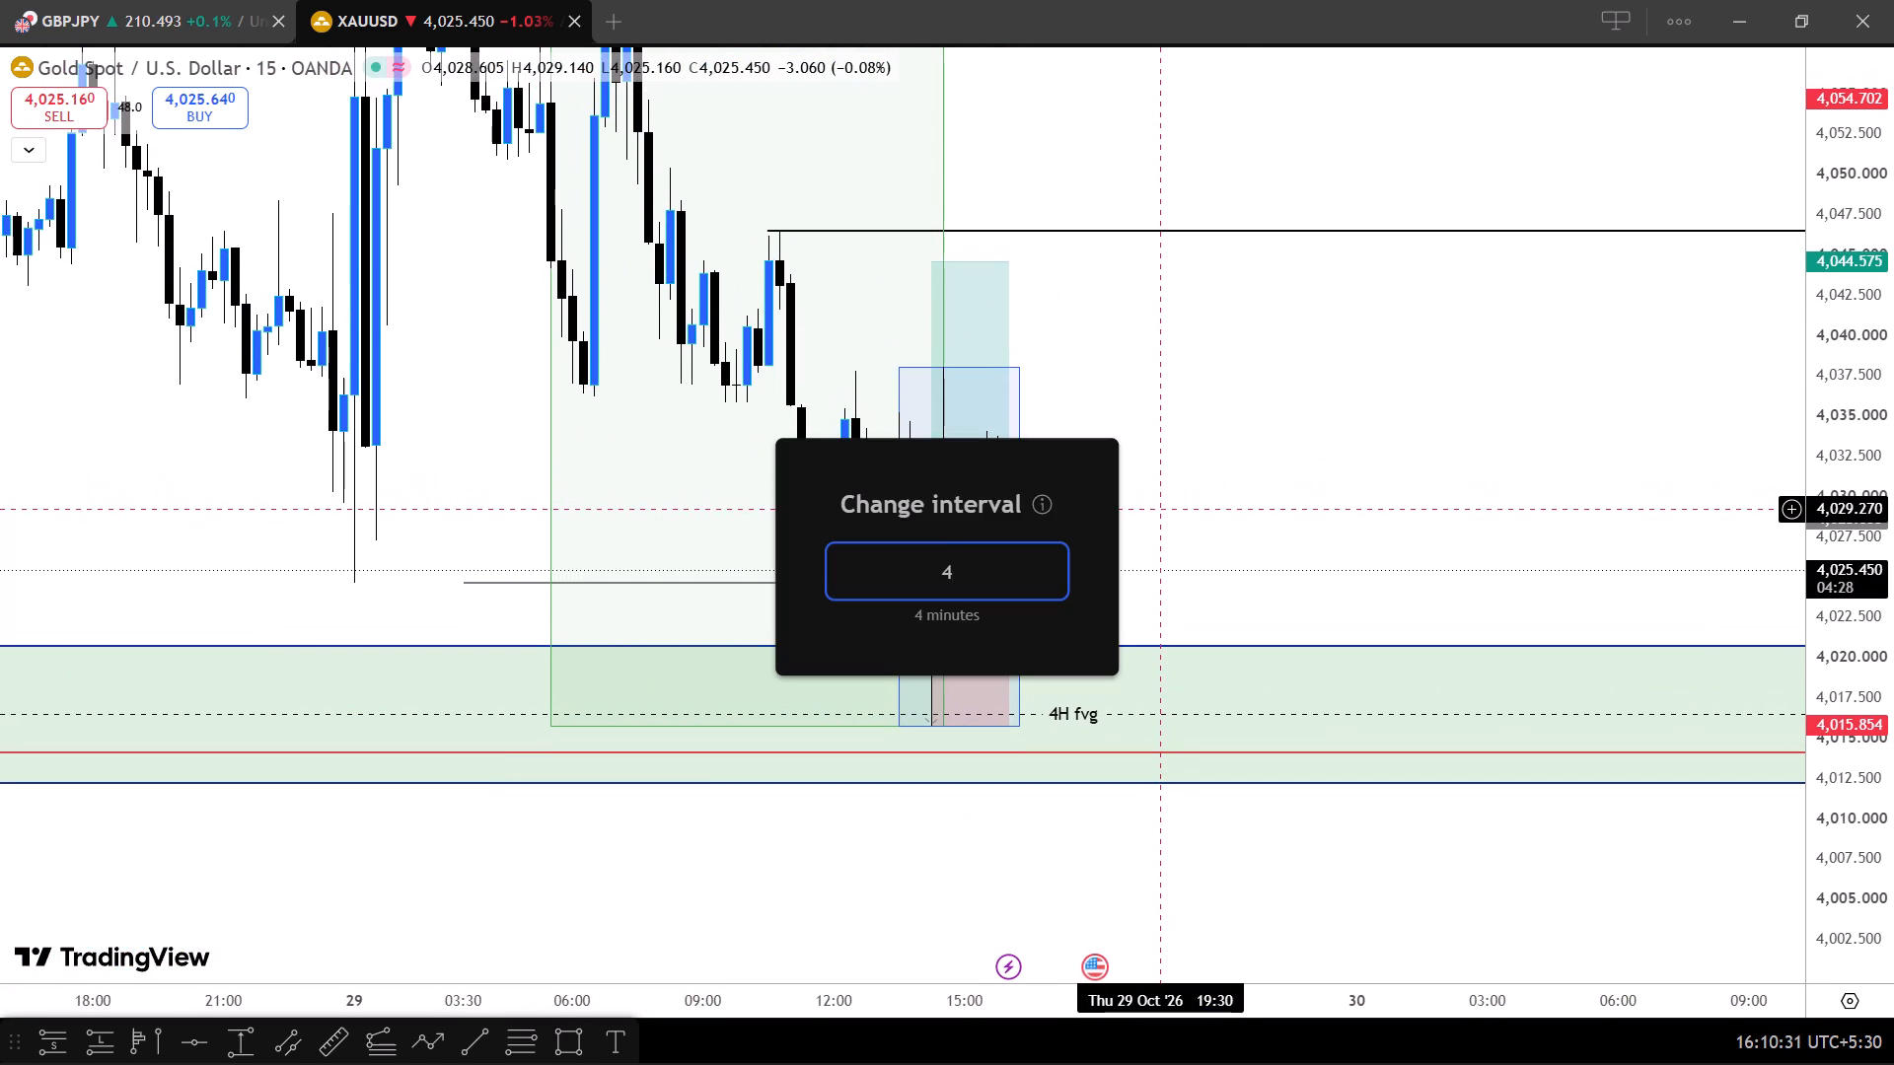
key("h")
key("Return")
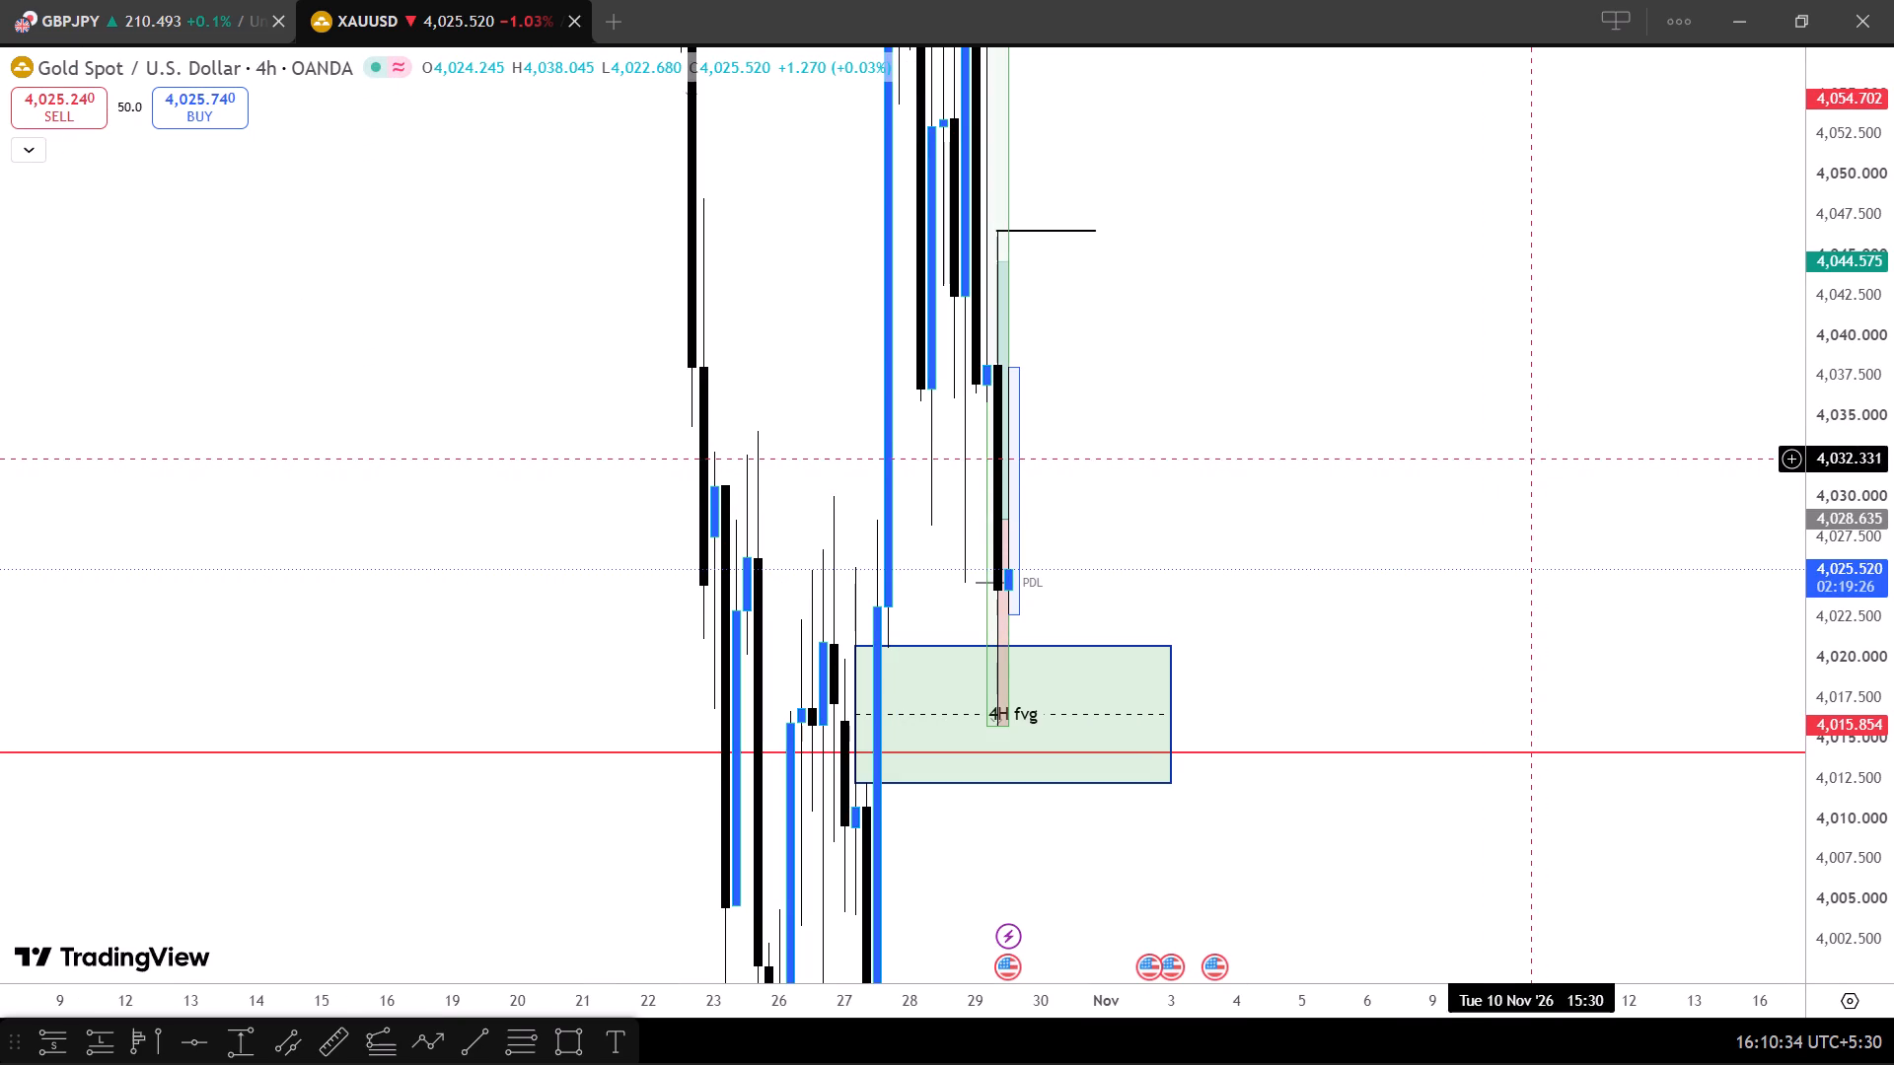
scroll(1513, 425, "up", 2)
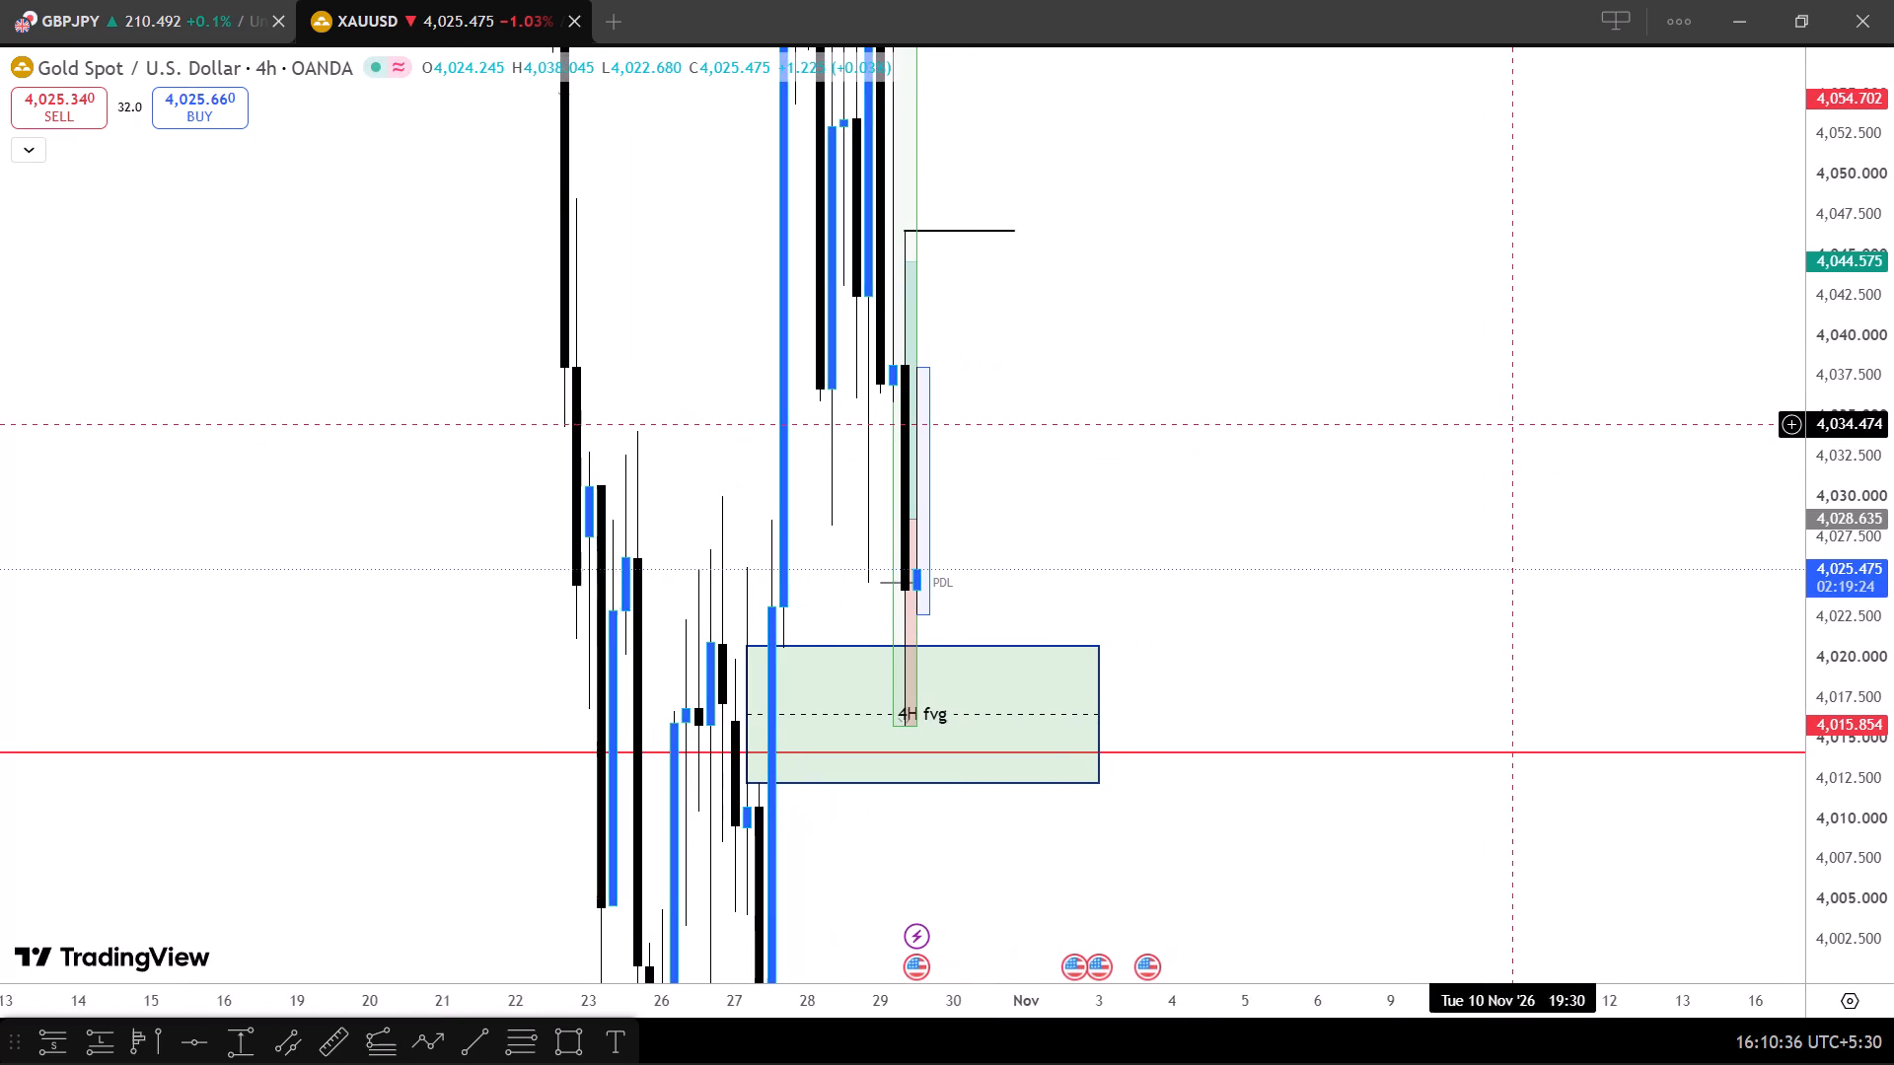
scroll(1513, 425, "up", 1)
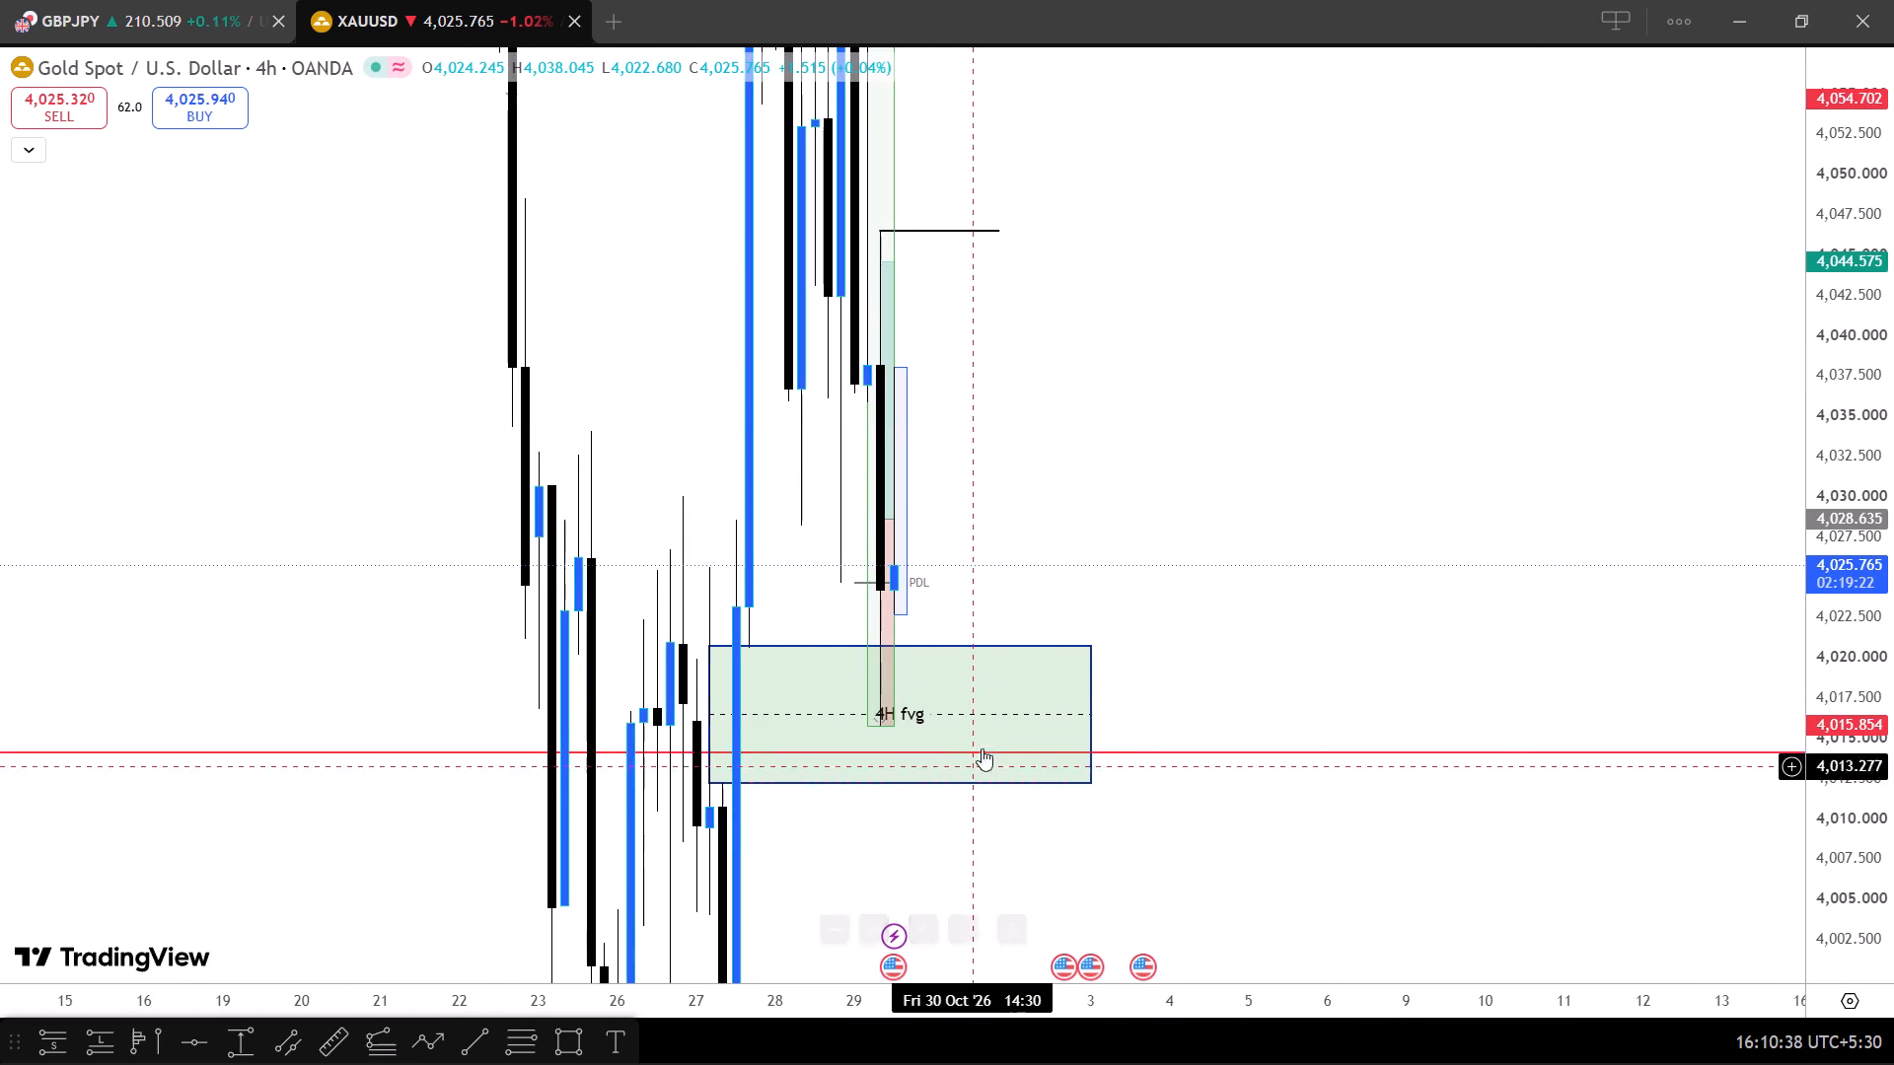
left_click_drag(1200, 467, 1205, 476)
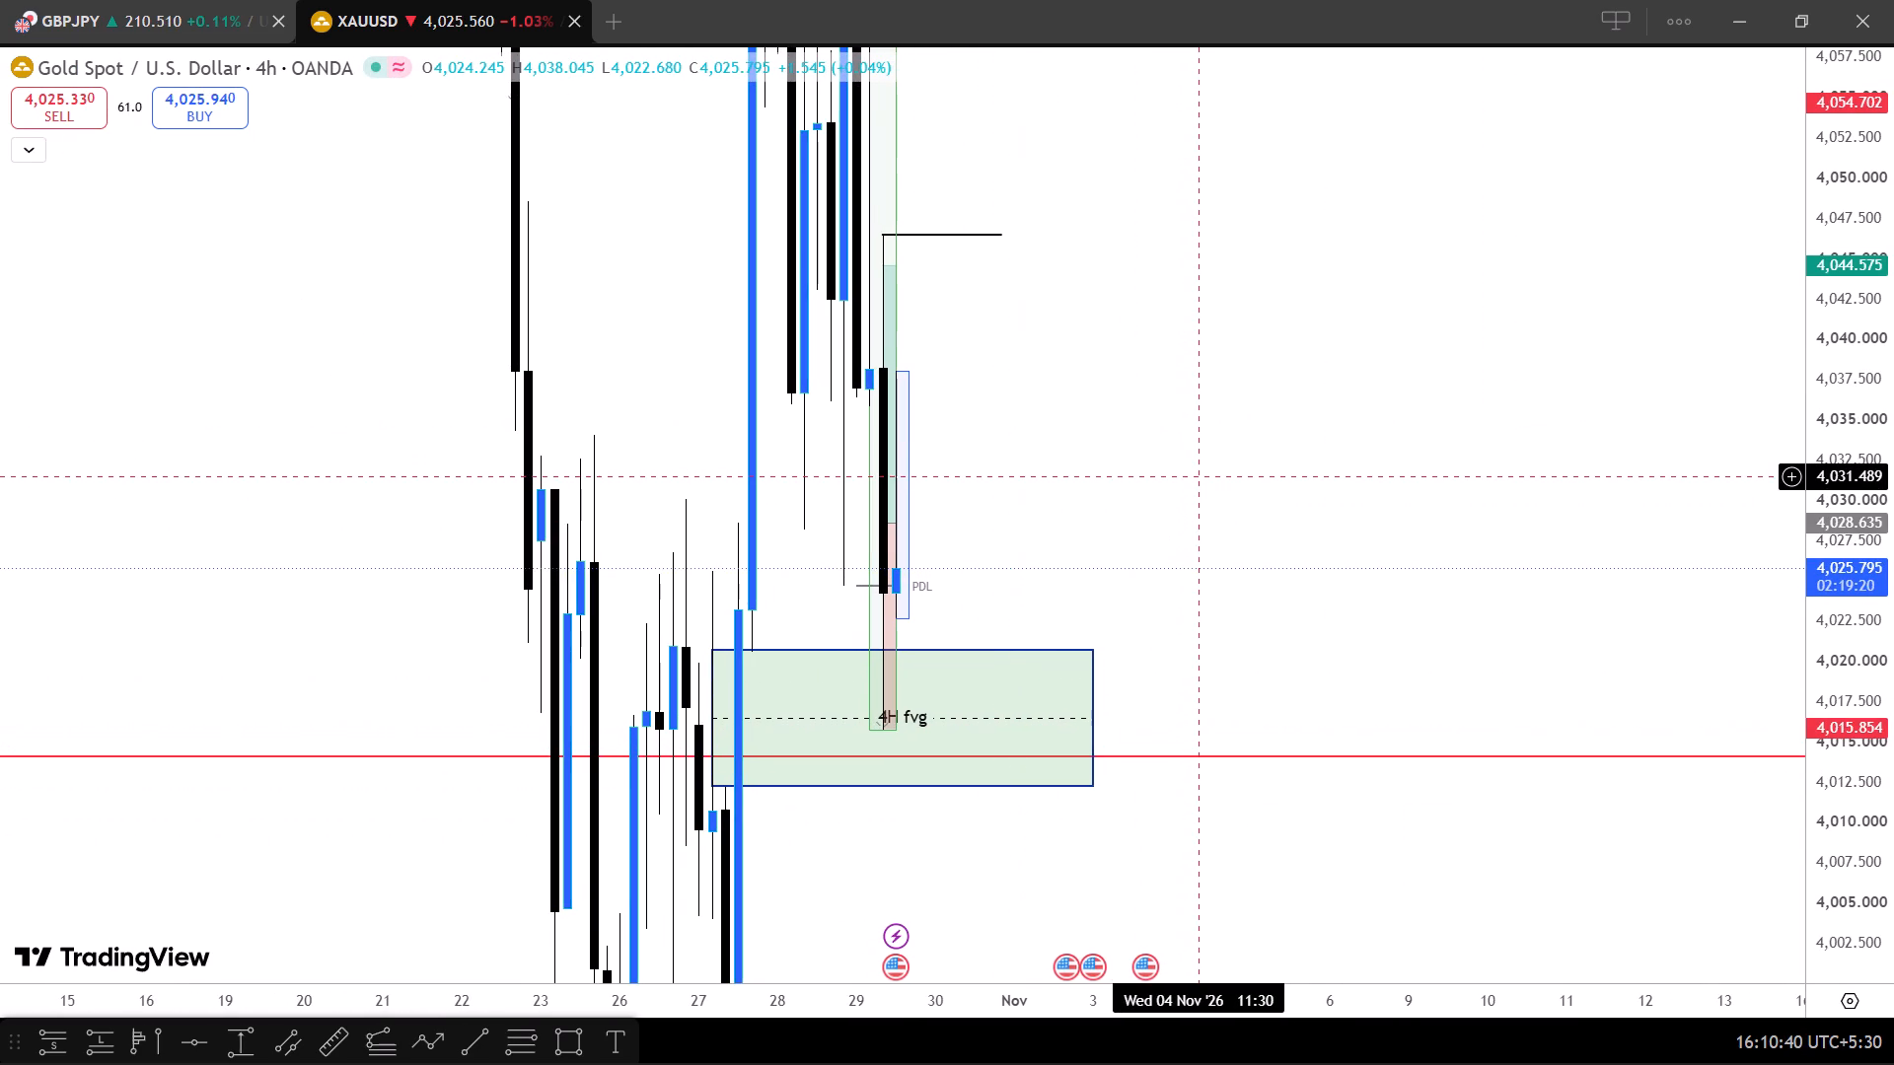
scroll(1205, 476, "up", 1)
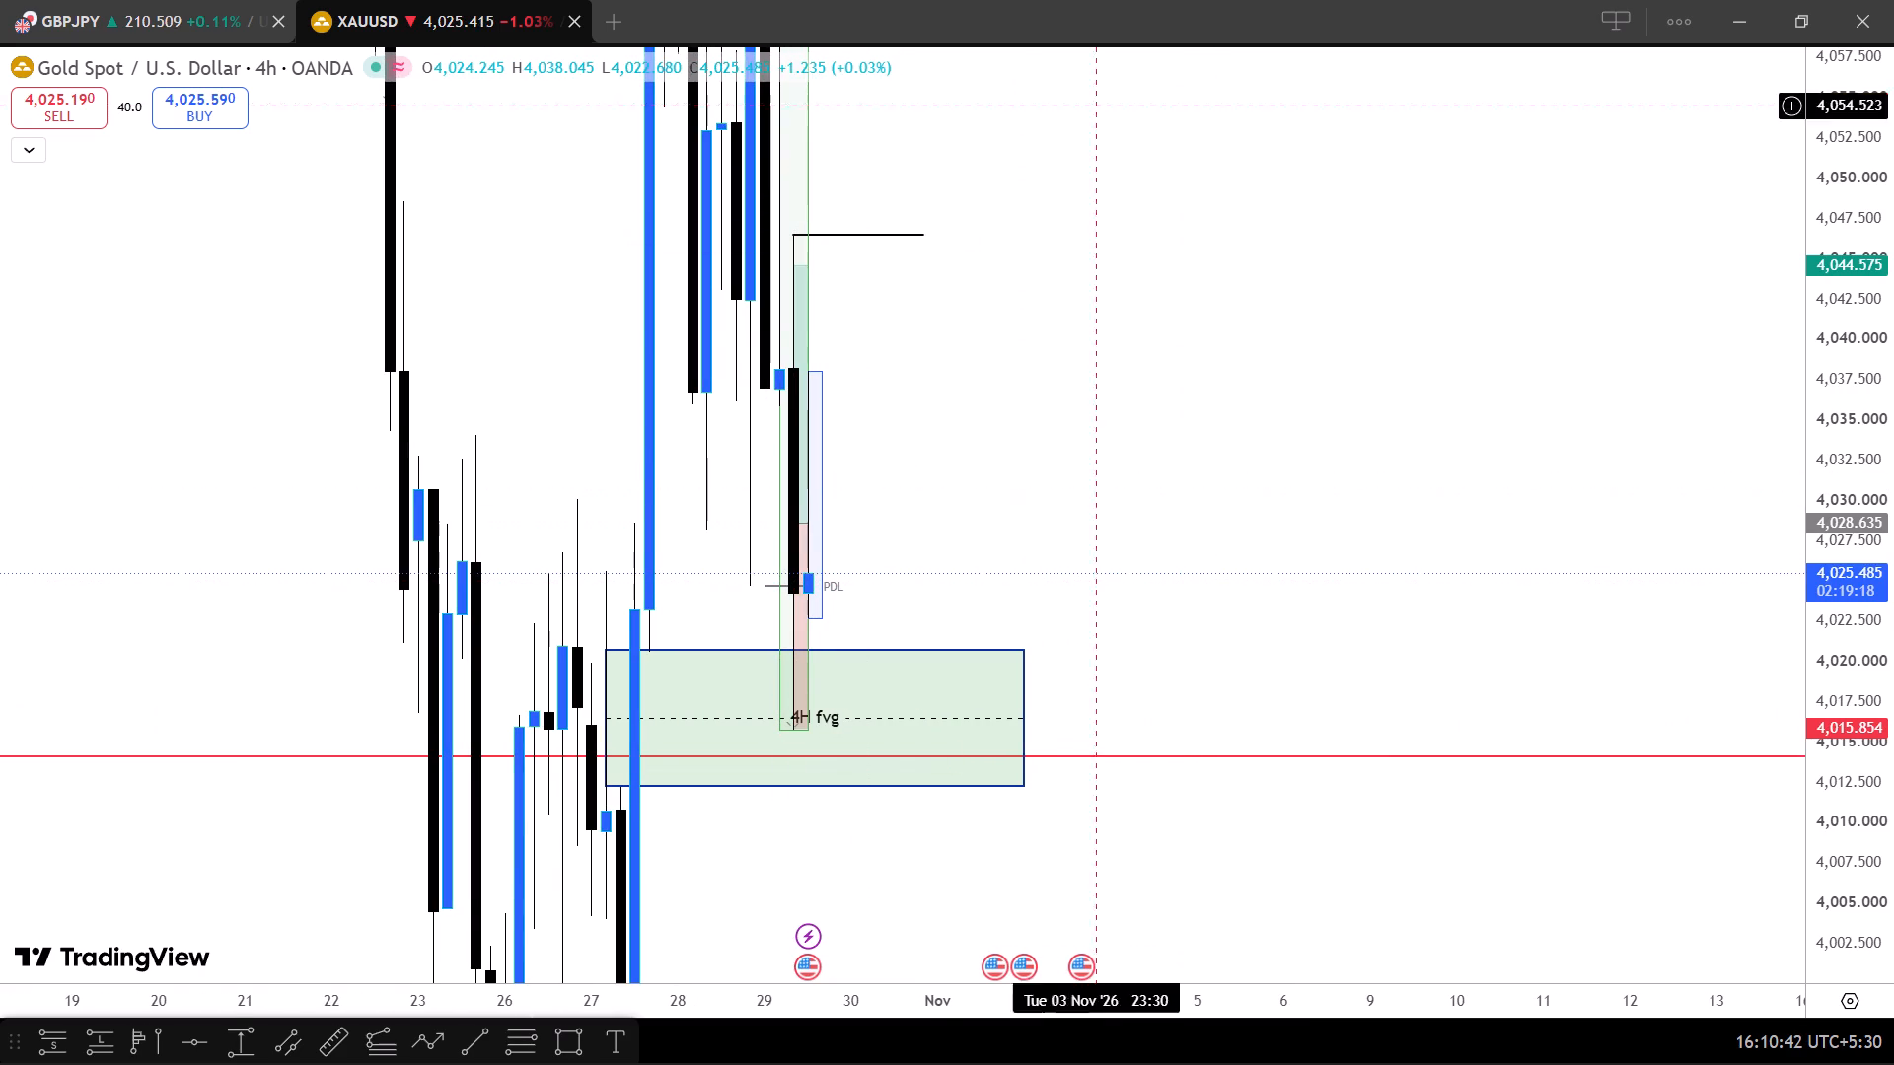
left_click_drag(1169, 416, 1255, 586)
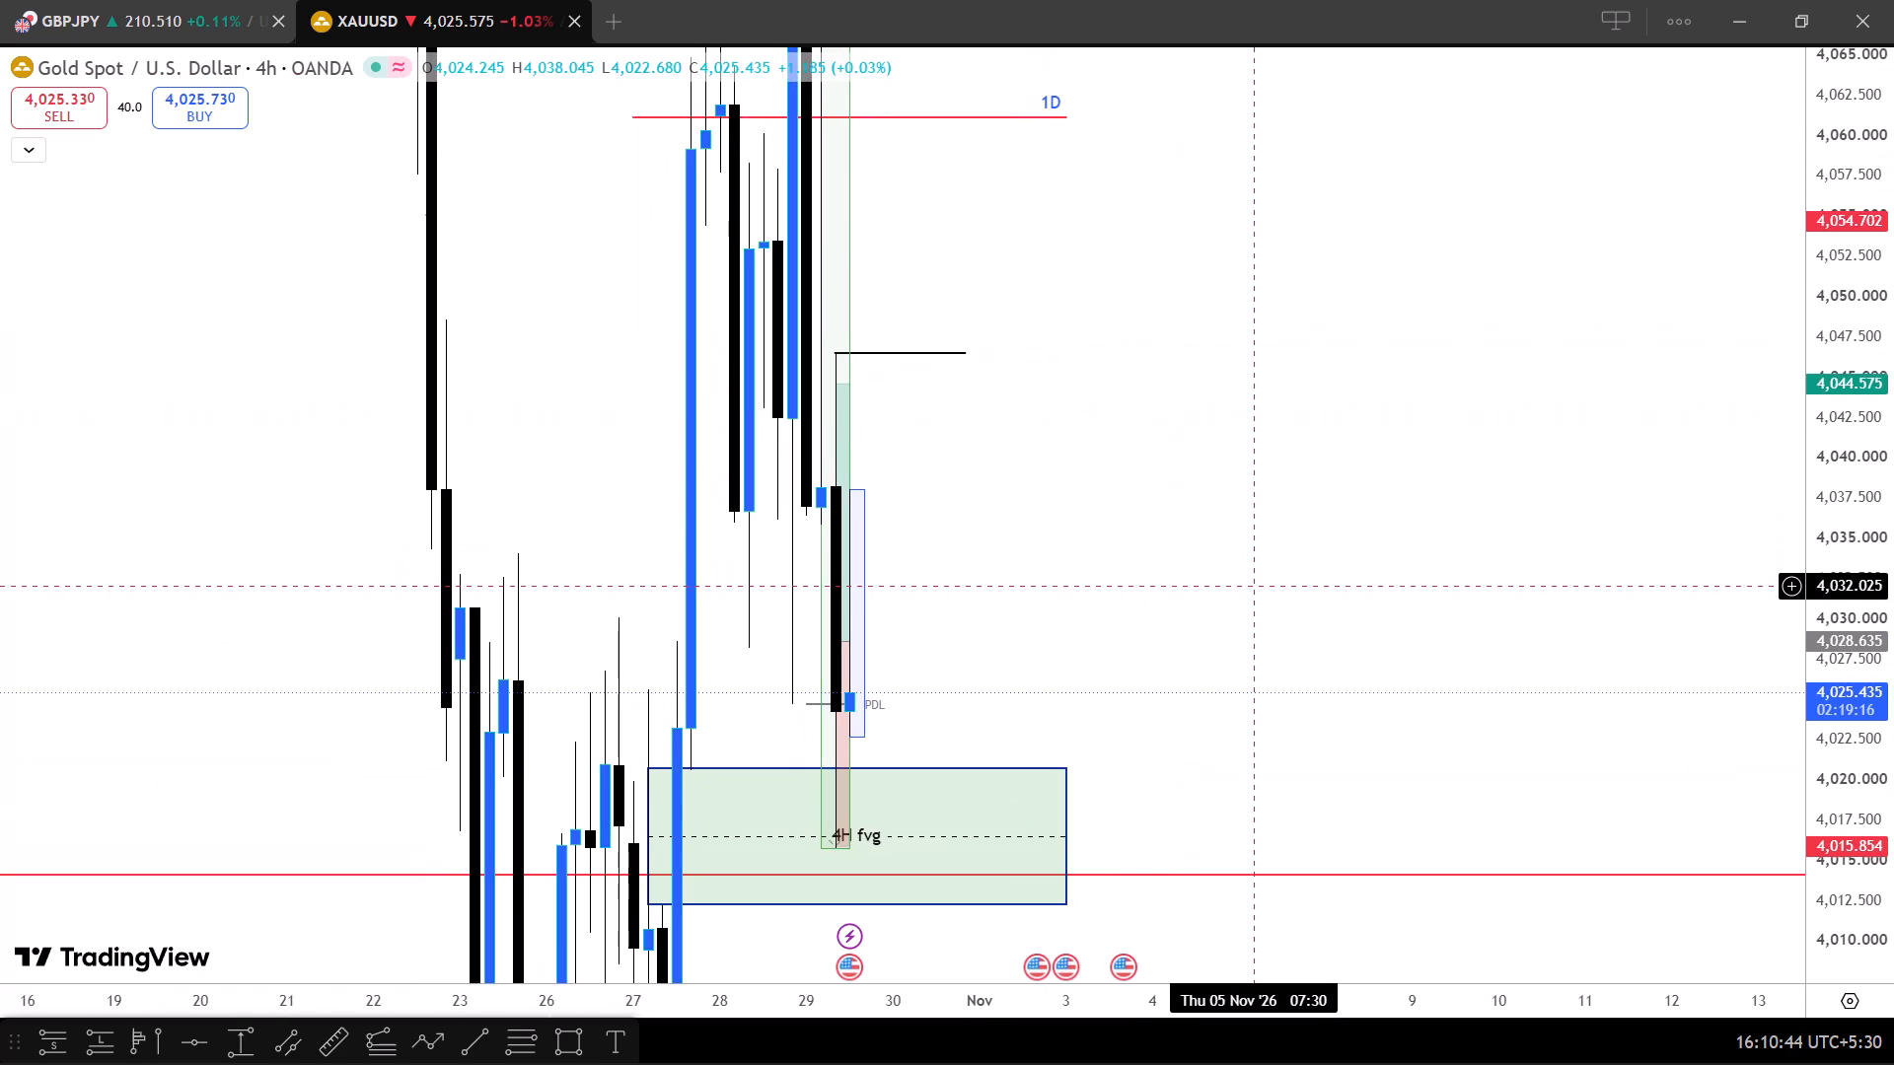
left_click_drag(1255, 586, 1280, 496)
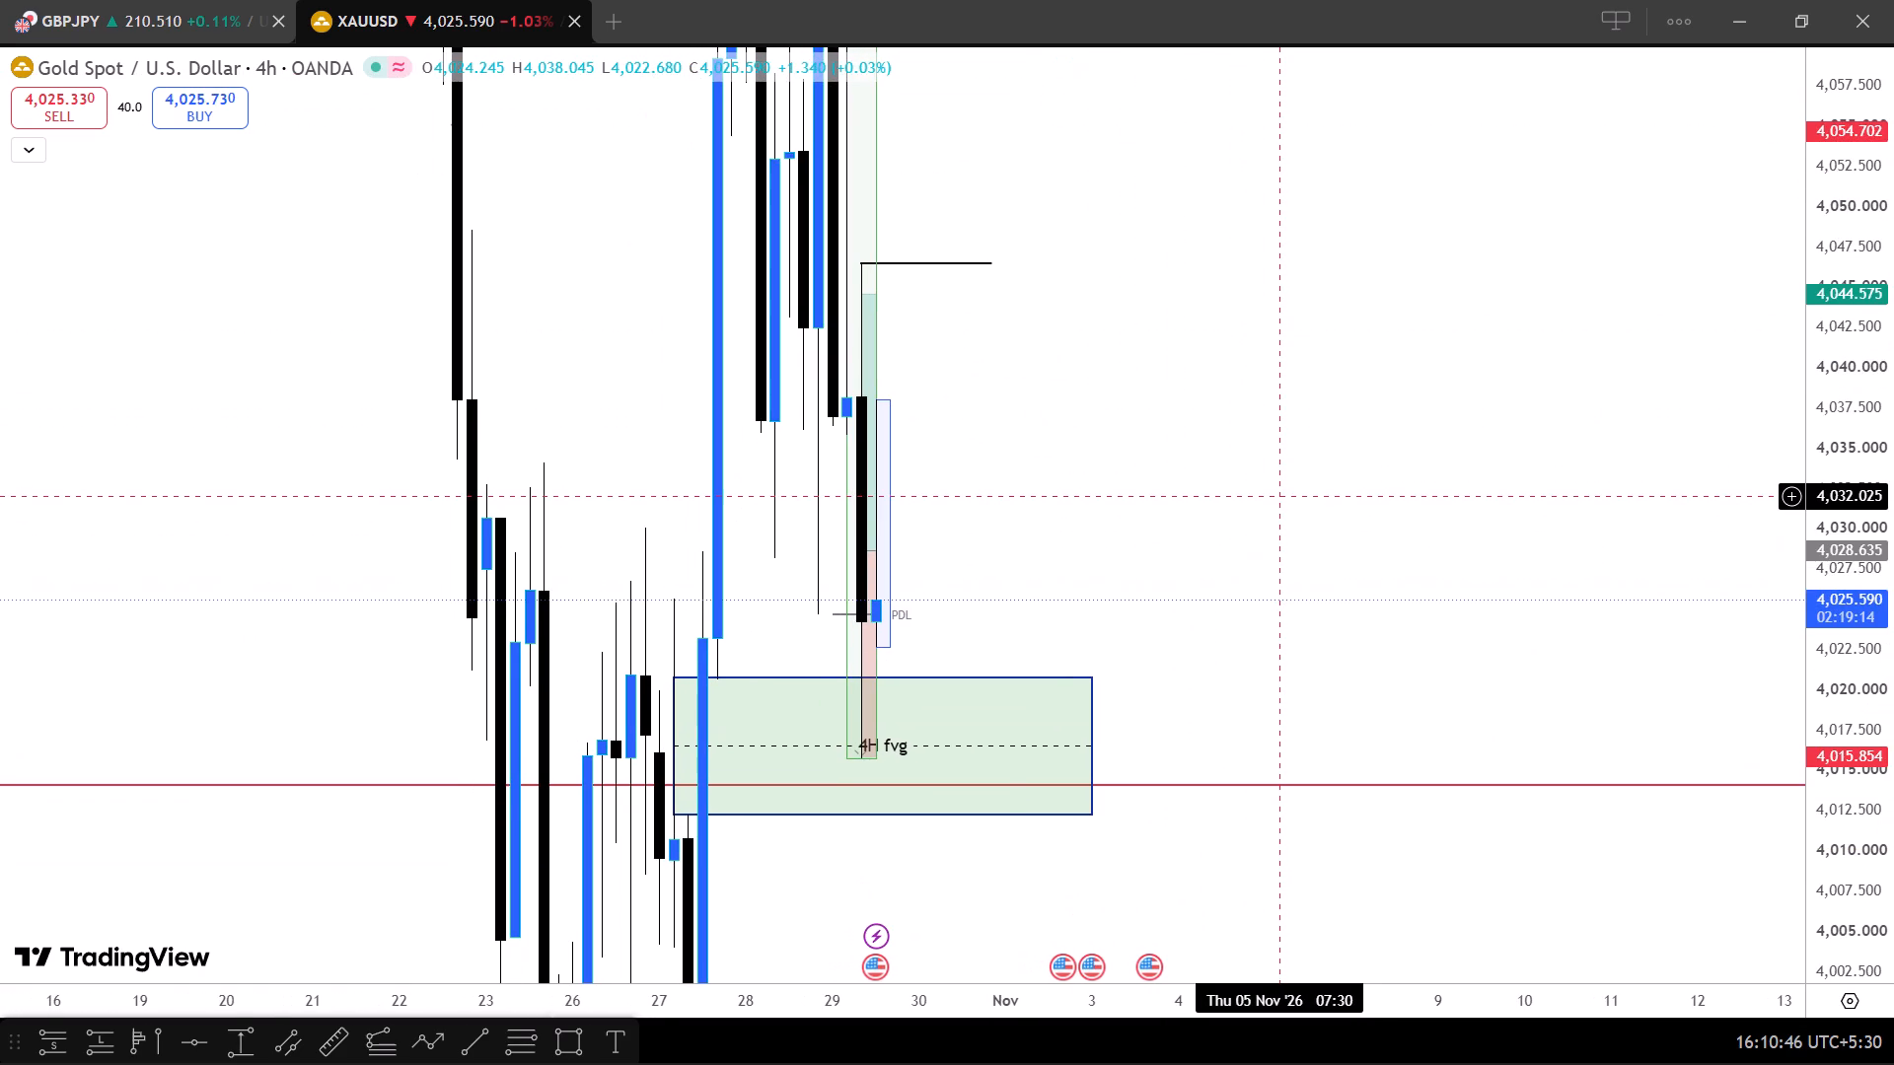
left_click_drag(1280, 496, 1288, 534)
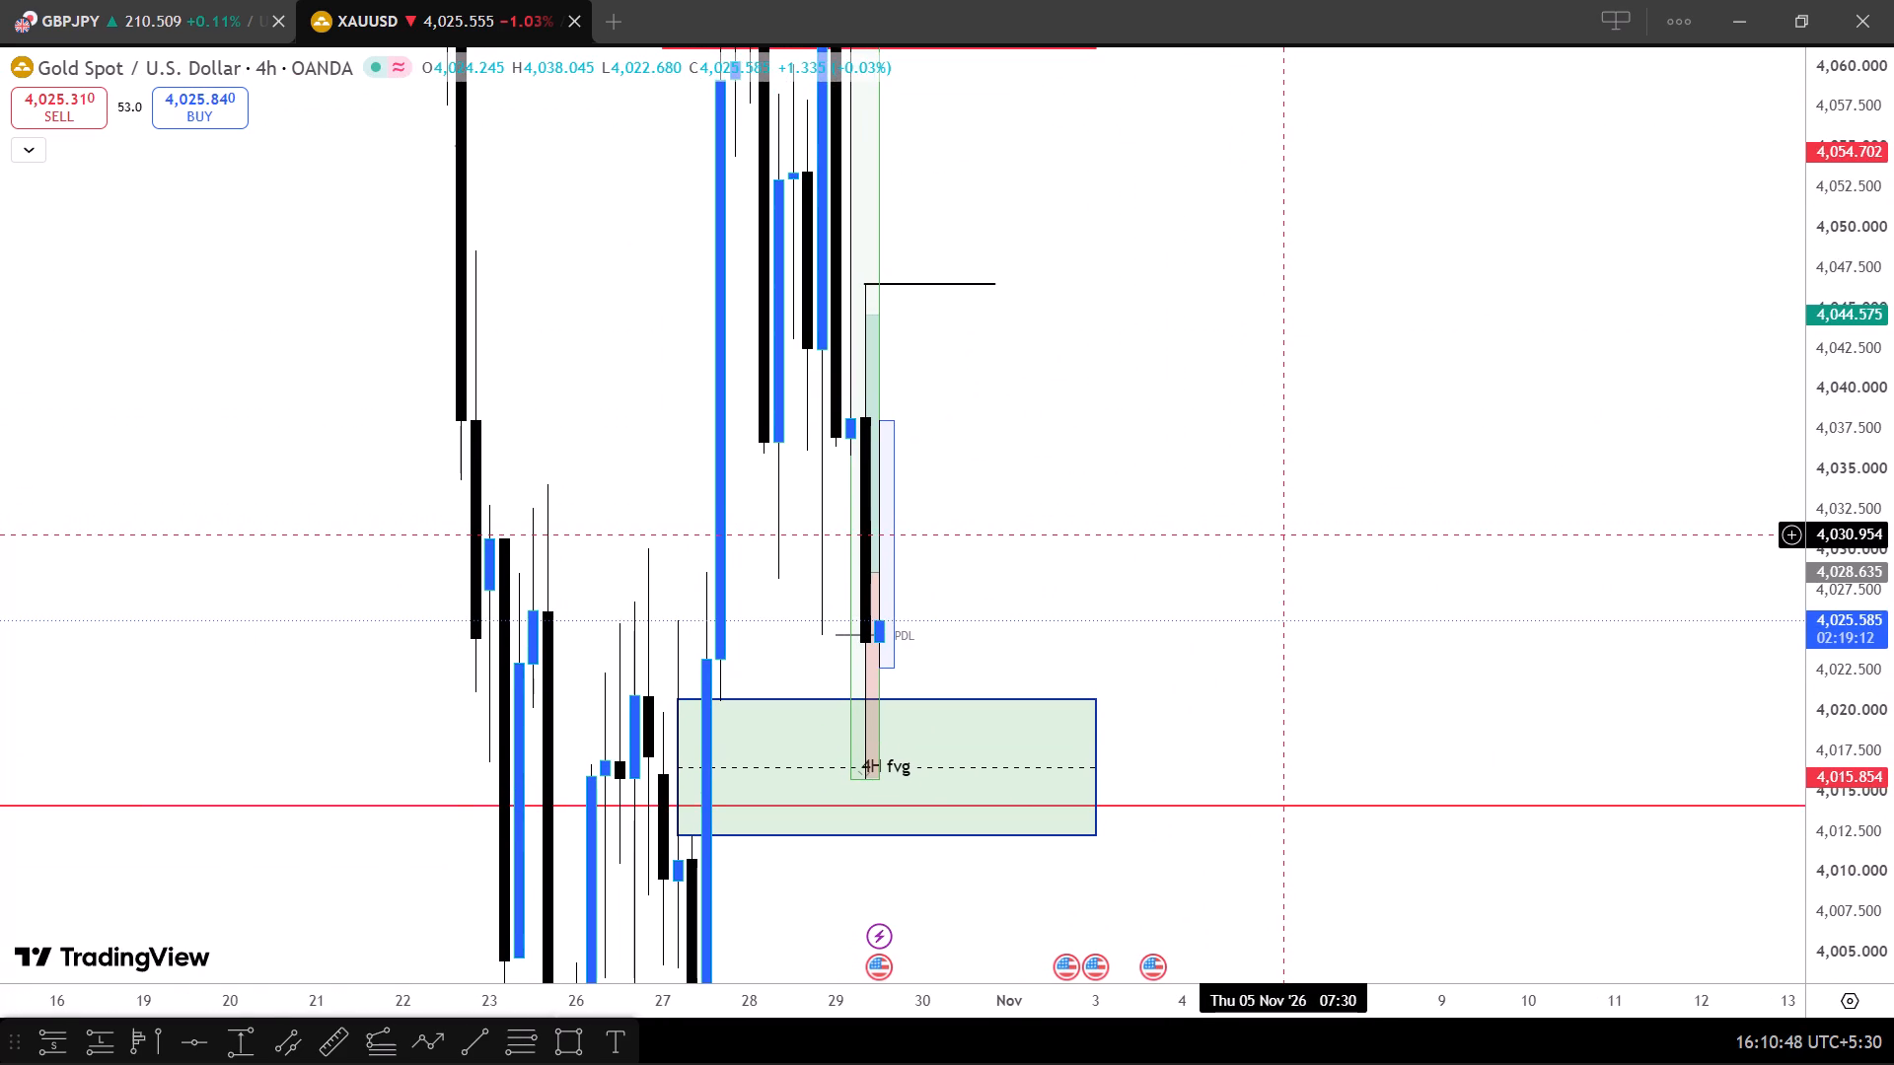
left_click_drag(1288, 534, 1341, 739)
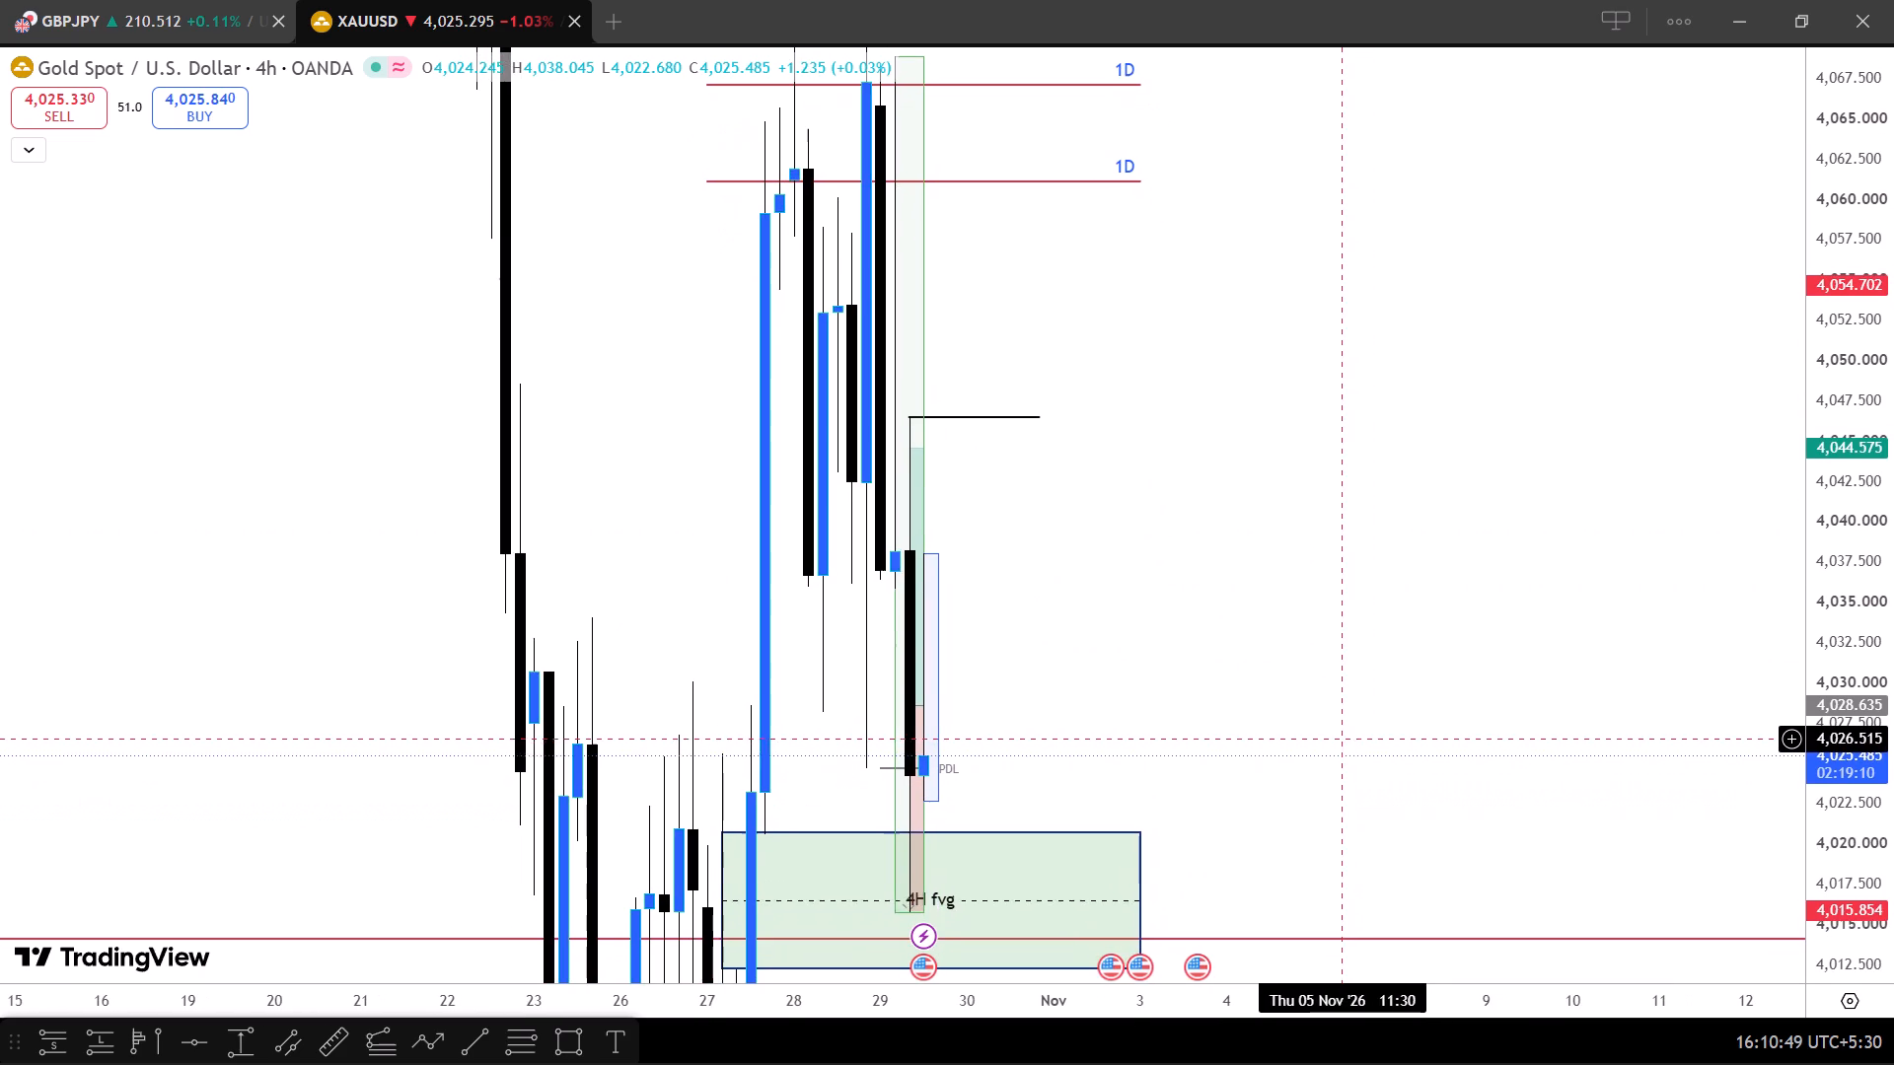
left_click_drag(1341, 739, 1340, 738)
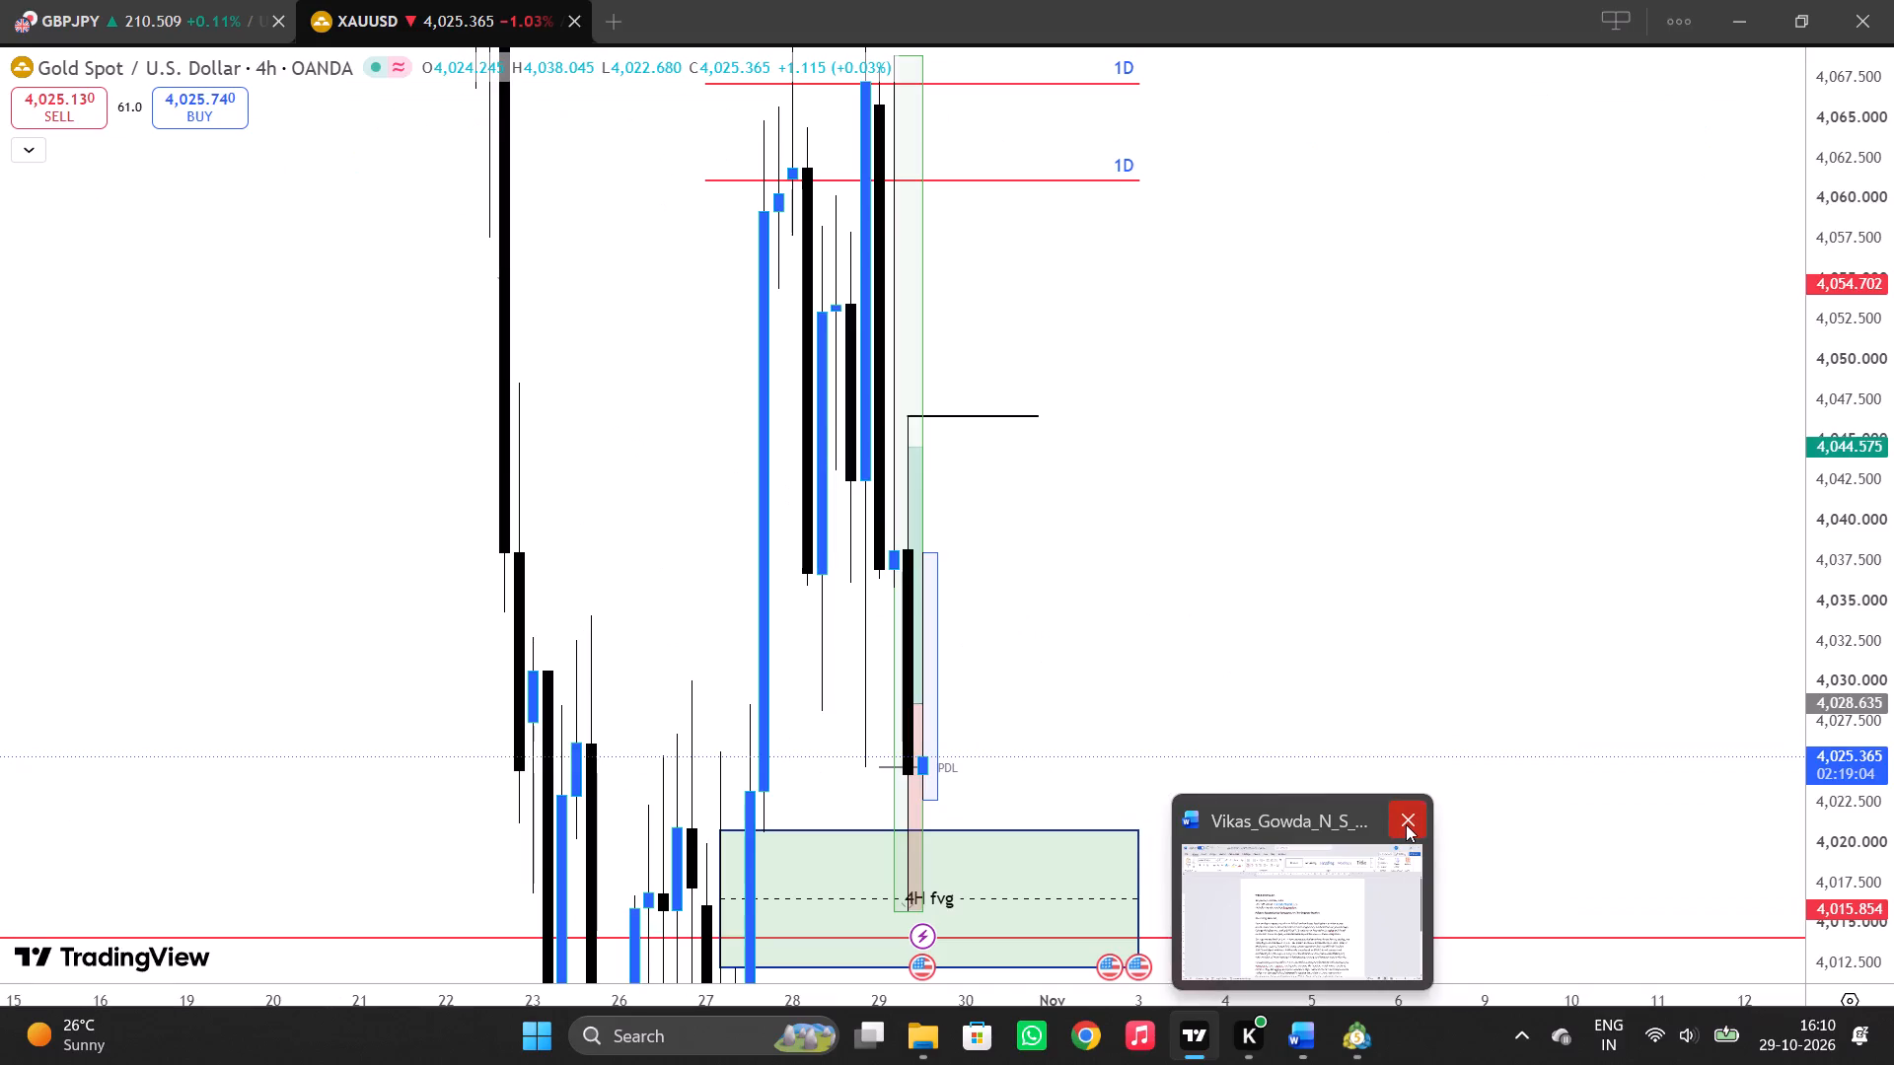
Close the open Word document window.
left_click(1406, 824)
Look over the 4-hour XAUUSD chart once more and switch to MetaTrader 5 to check the open buy position.
left_click_drag(1271, 479, 1266, 522)
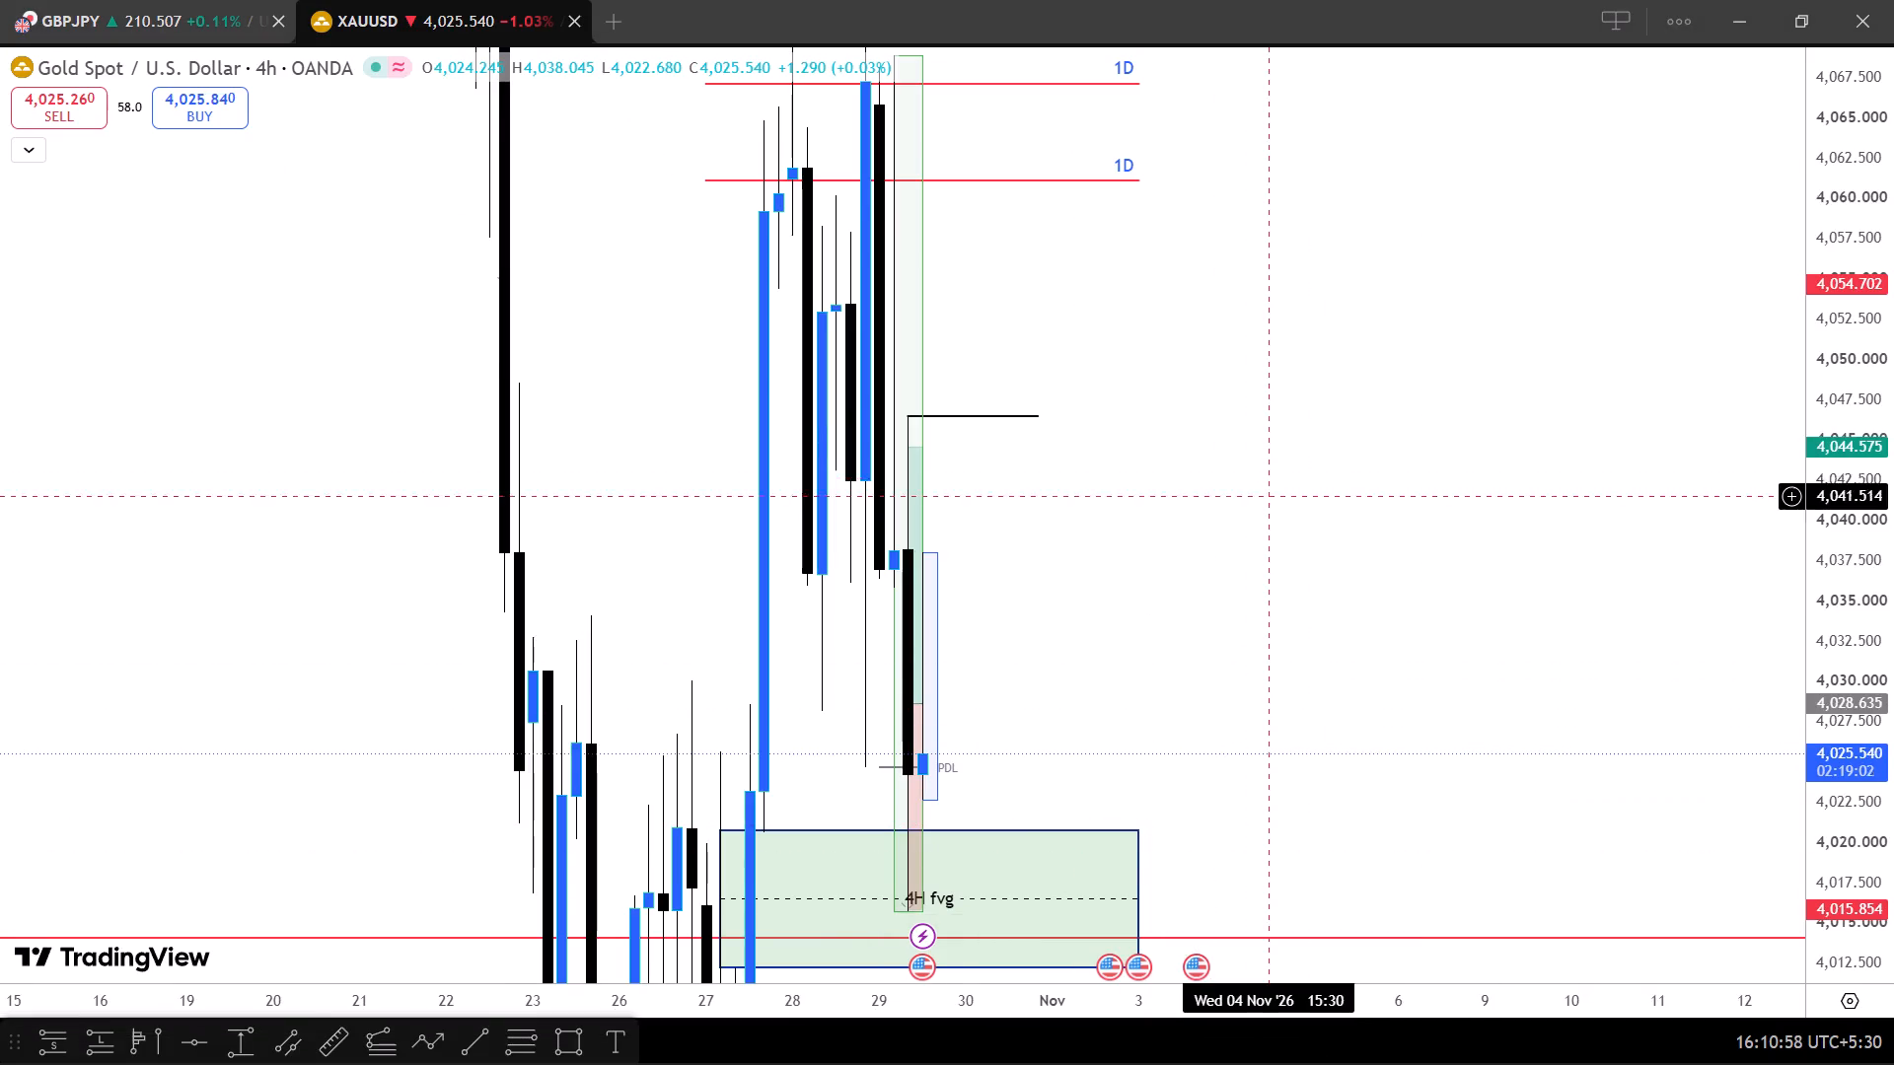
left_click_drag(1266, 522, 1247, 541)
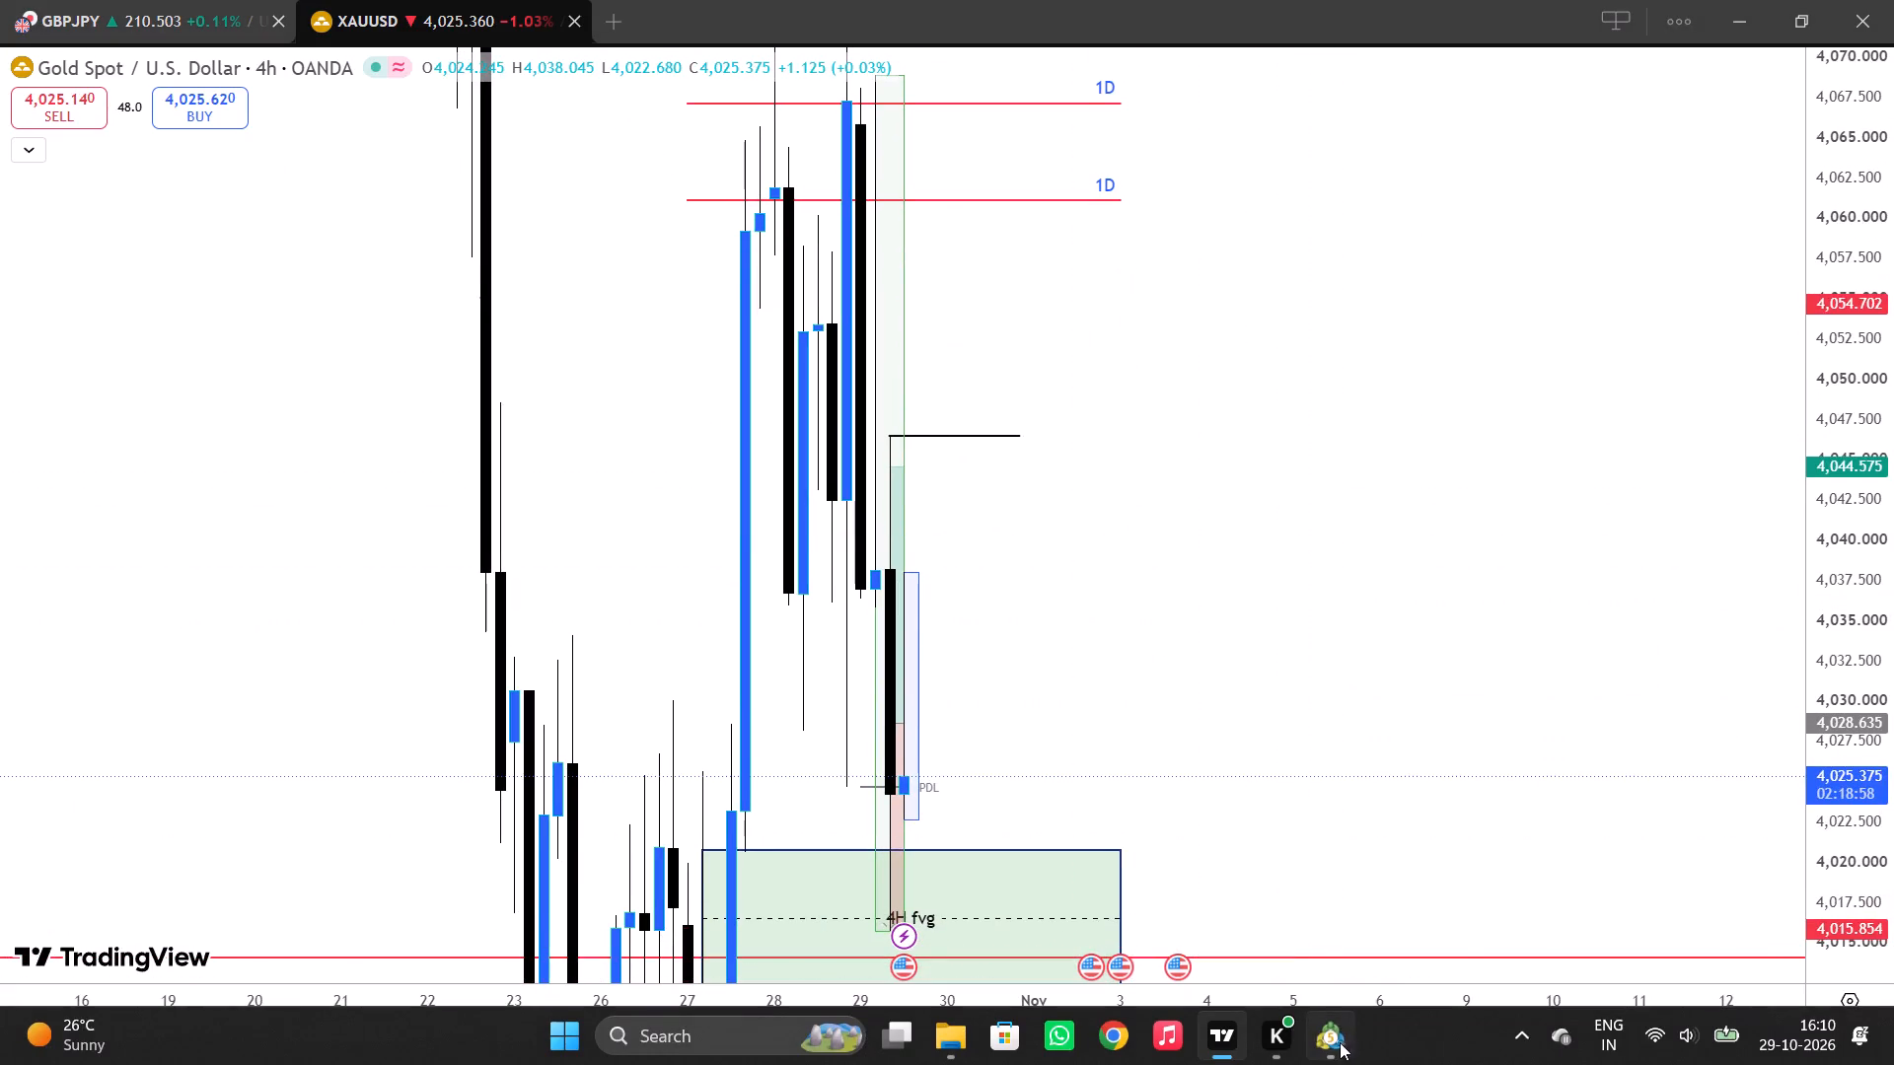
left_click(1313, 914)
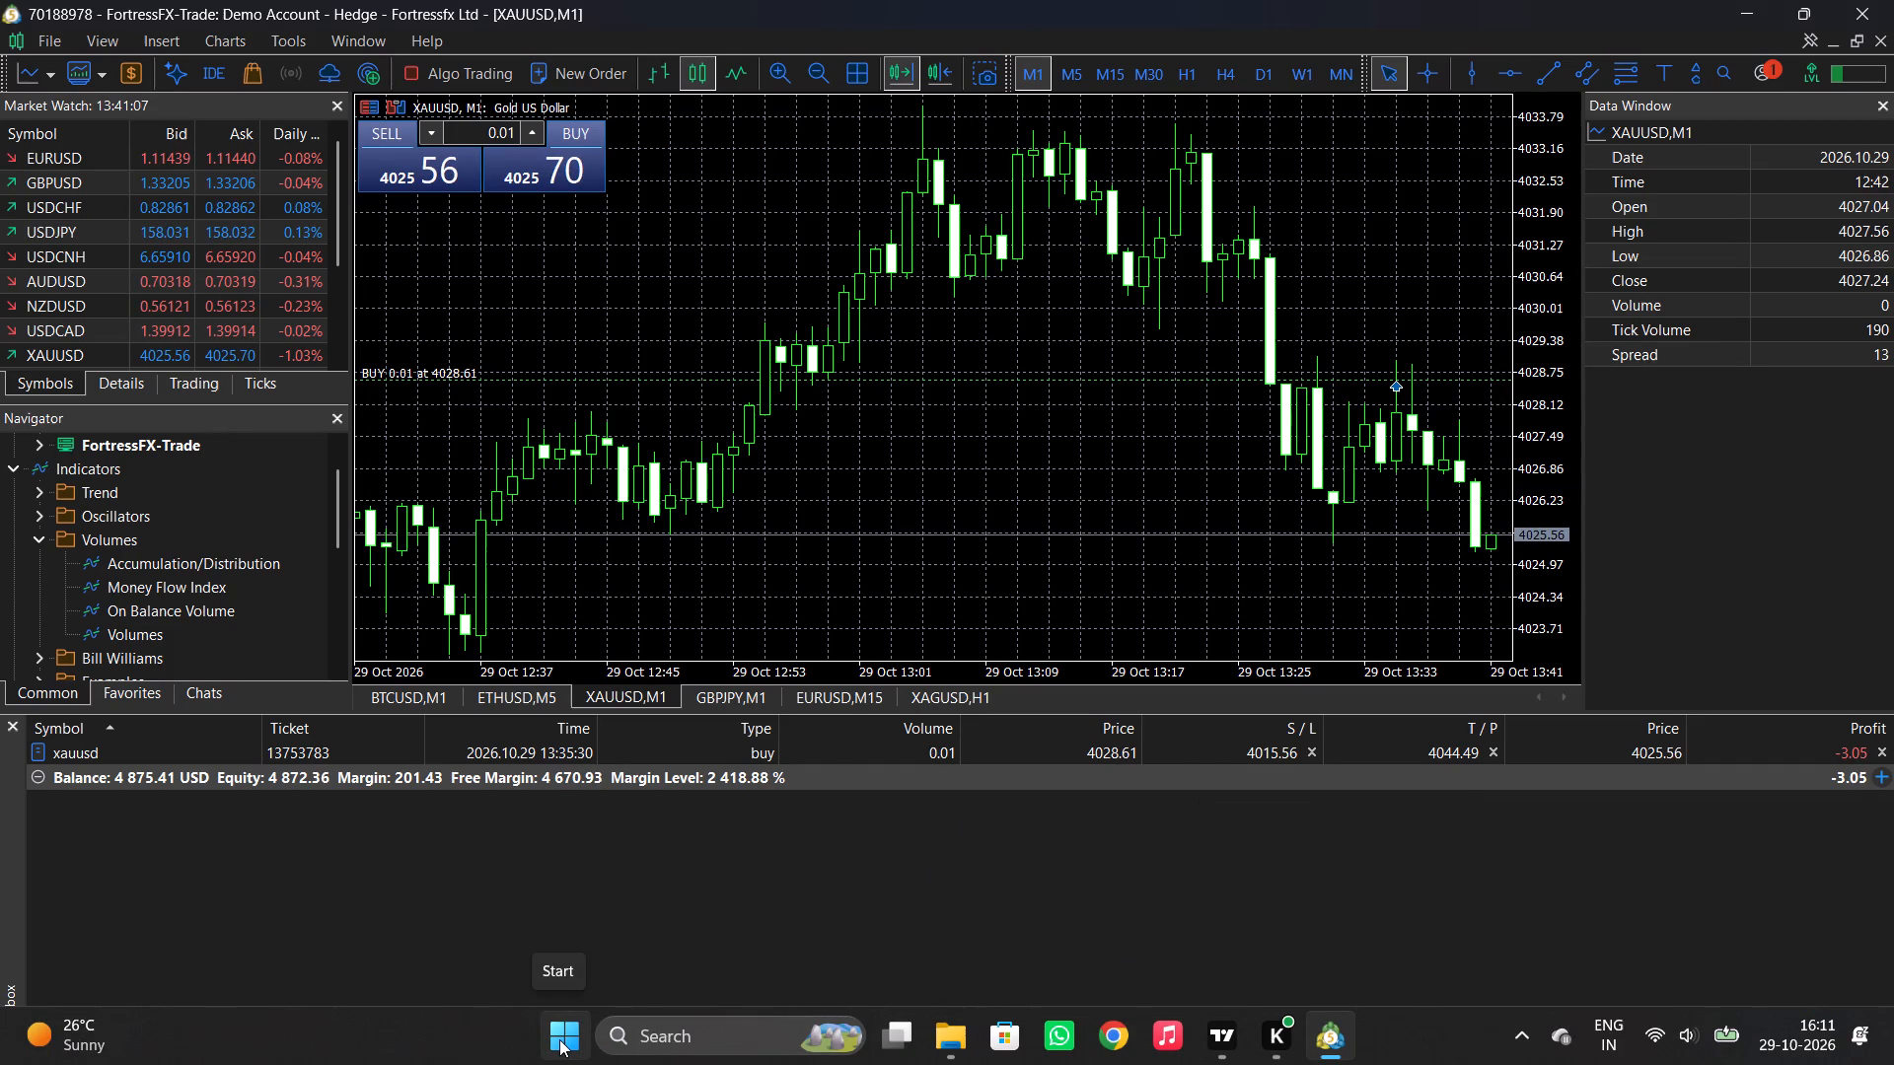
Open the Windows power options.
left_click(559, 1039)
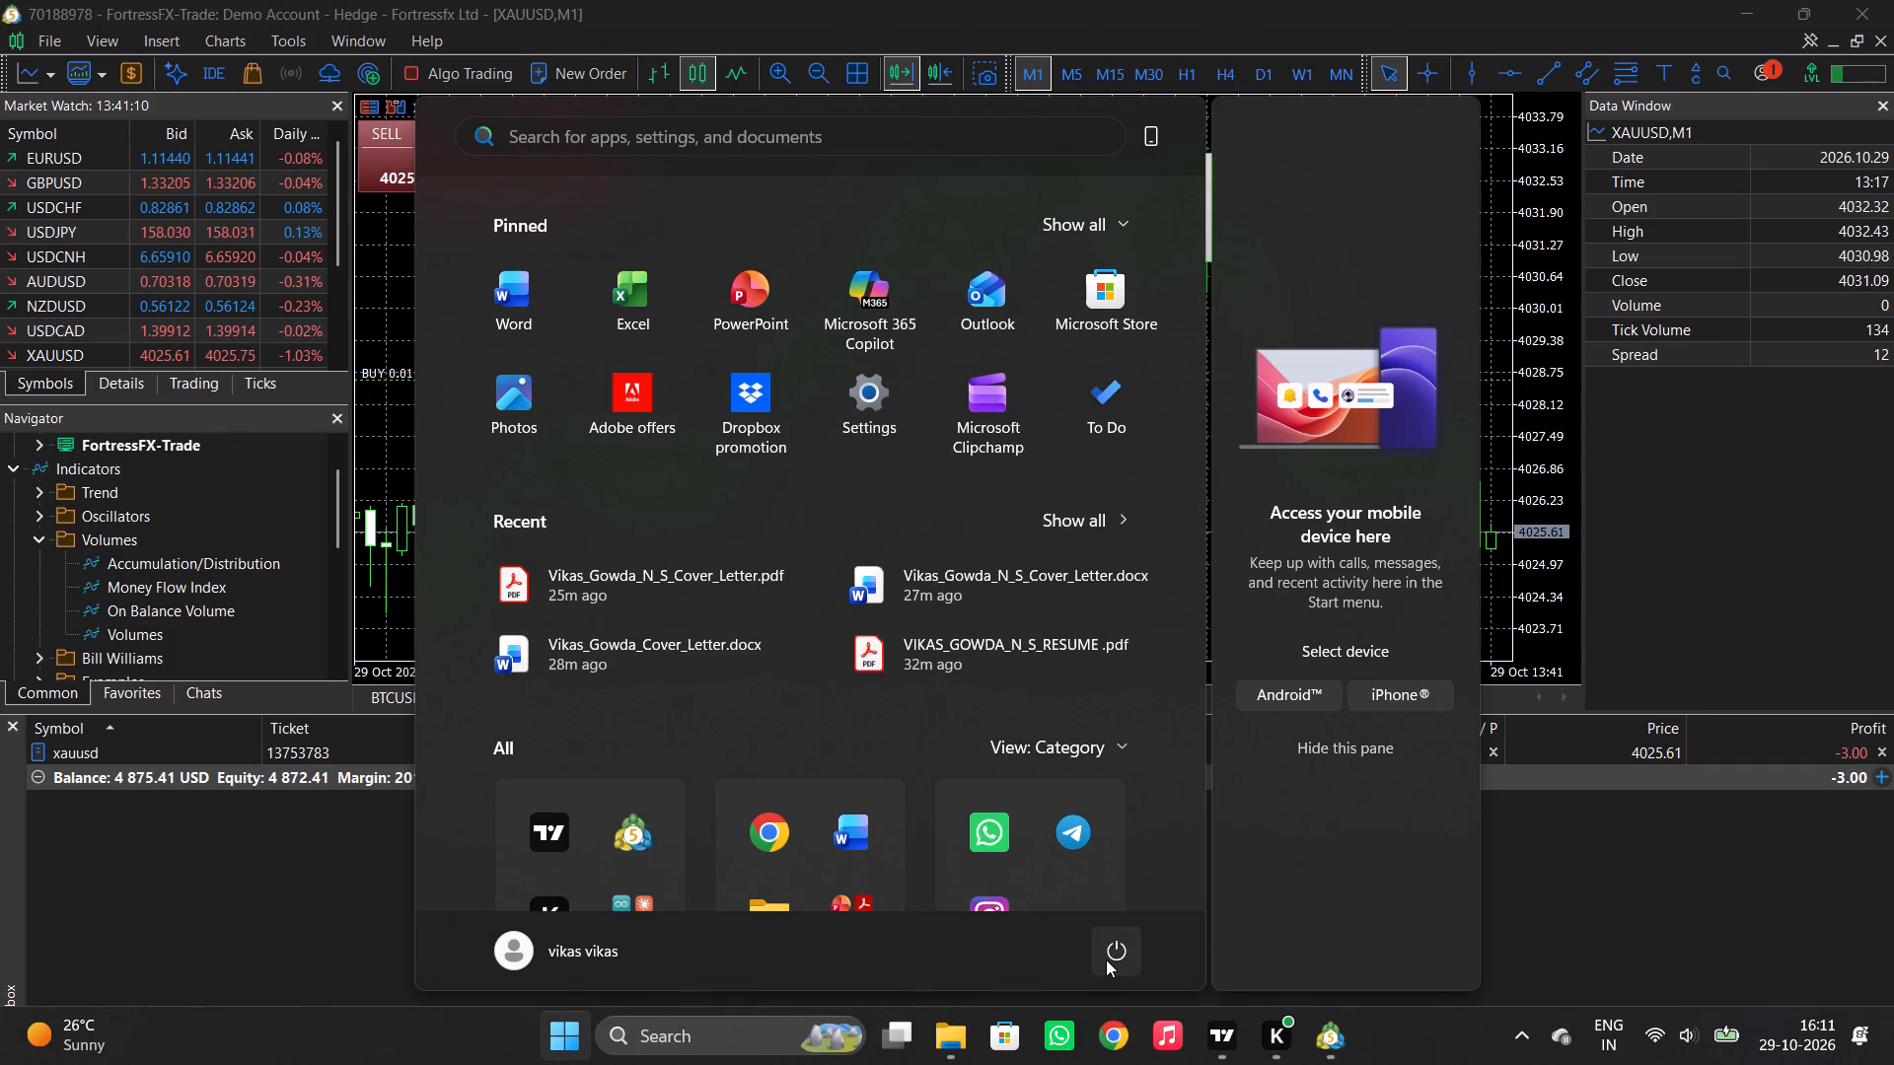
left_click(1106, 959)
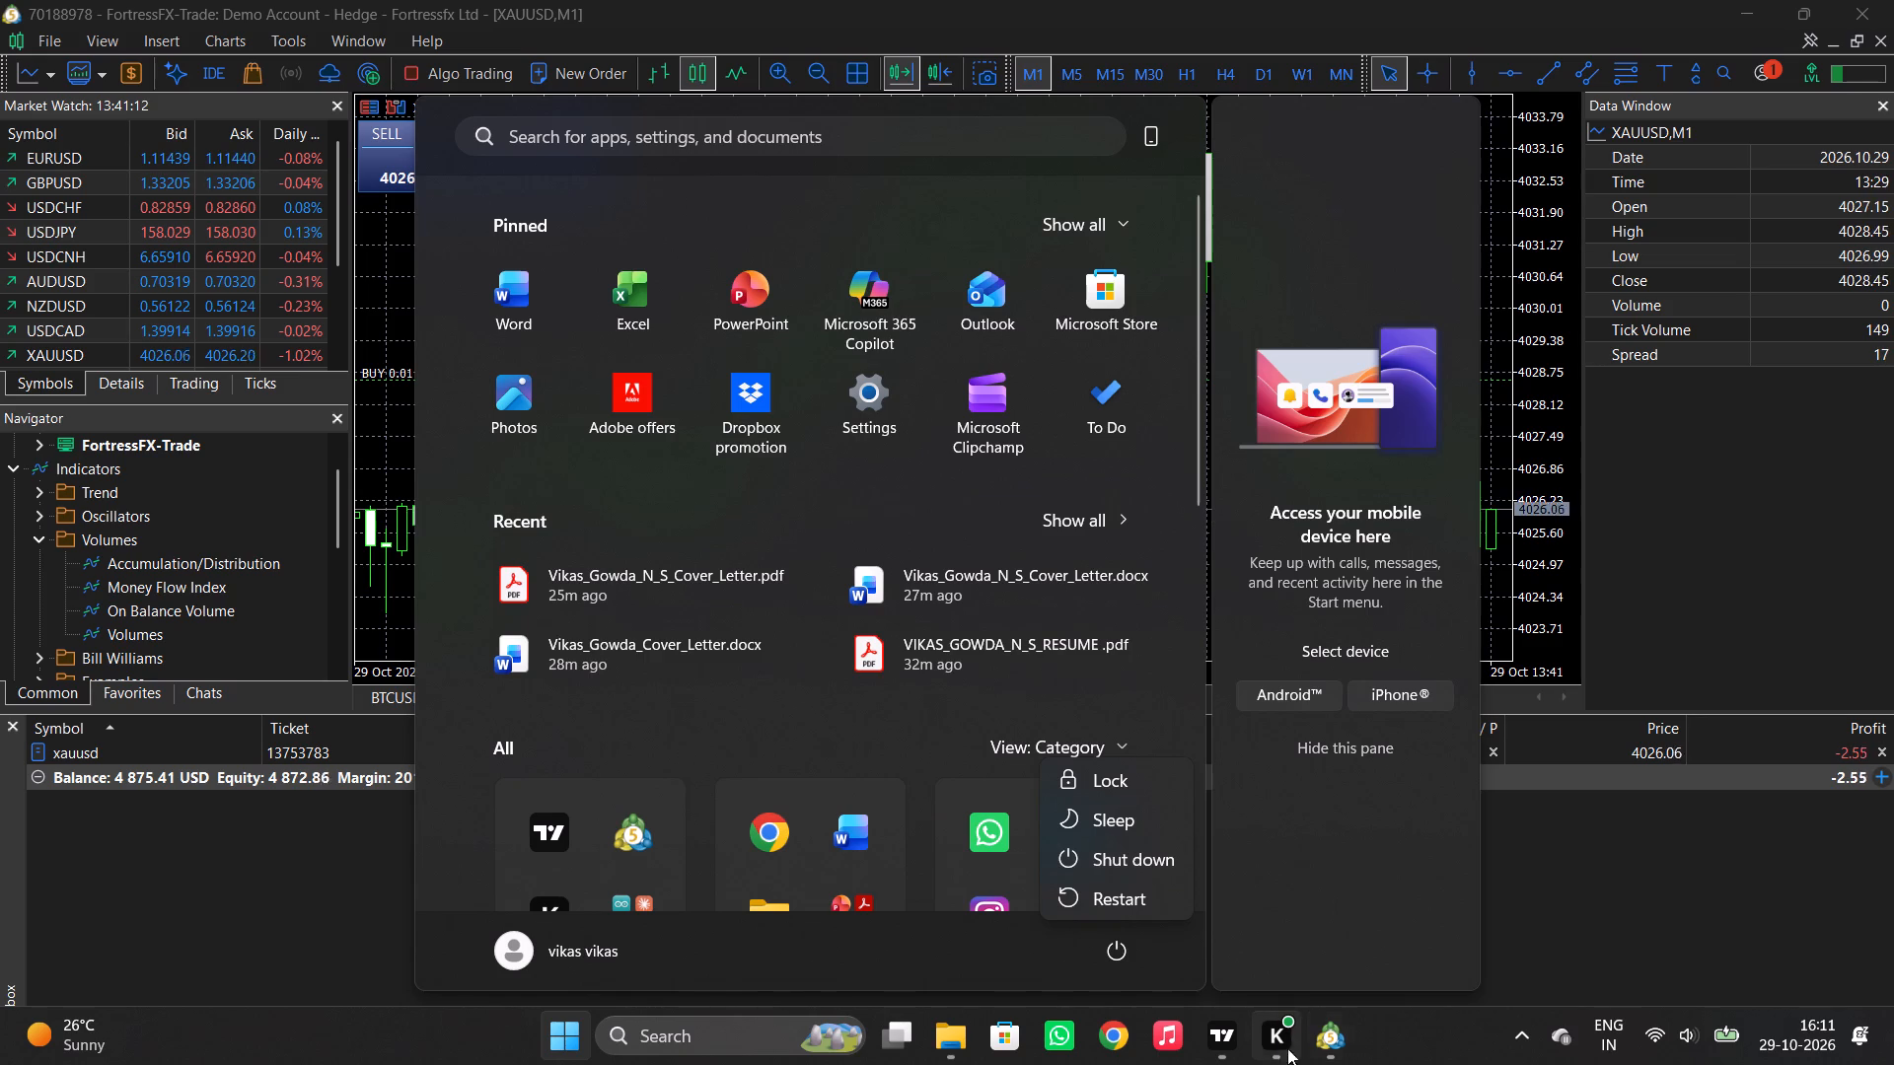